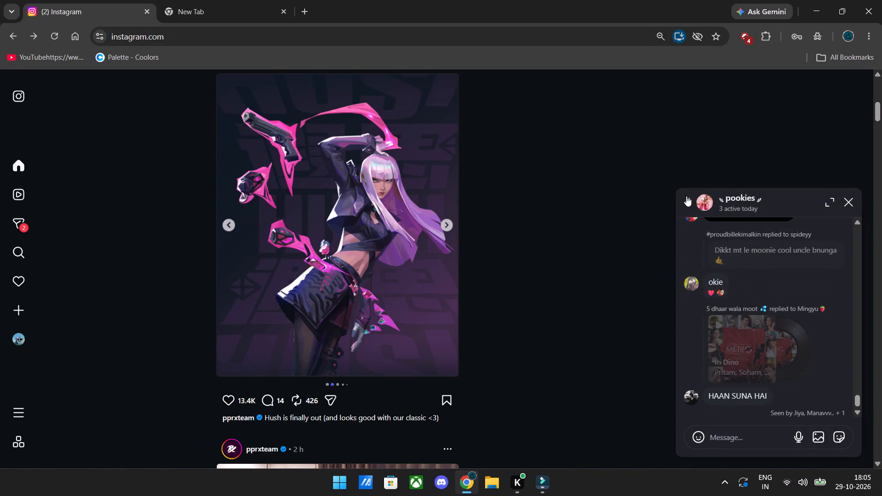
Leave the open Instagram group chat and return to the message list.
{"action": "left_click", "coordinate": [686, 196]}
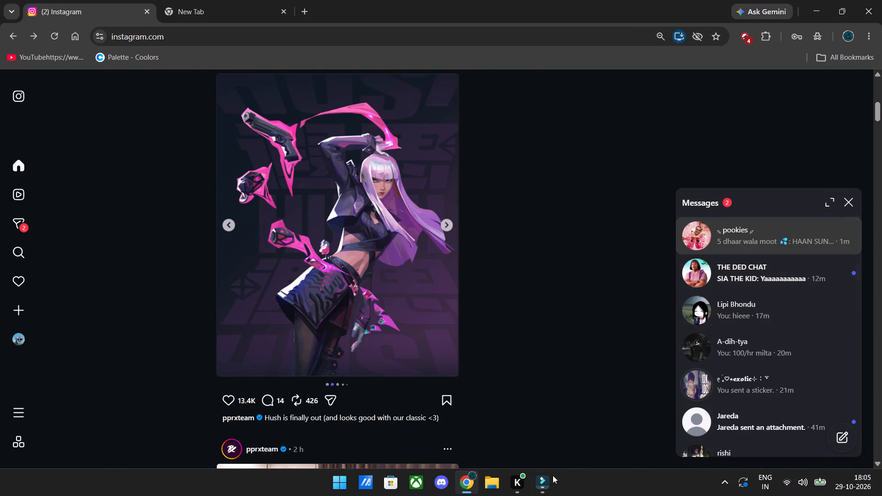
Switch to the Untitled project in Wondershare Filmora.
{"action": "left_click", "coordinate": [538, 478]}
{"action": "left_click", "coordinate": [503, 402]}
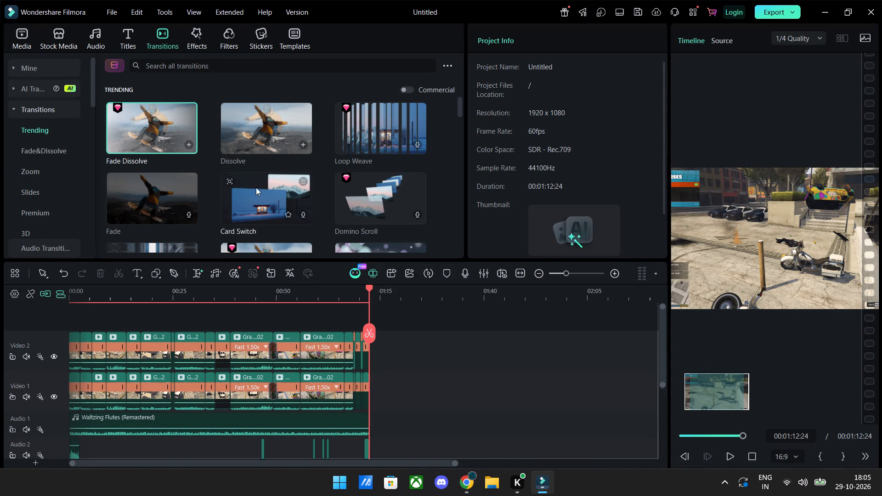
{"action": "left_click_drag", "start_coordinate": [456, 354], "coordinate": [410, 354]}
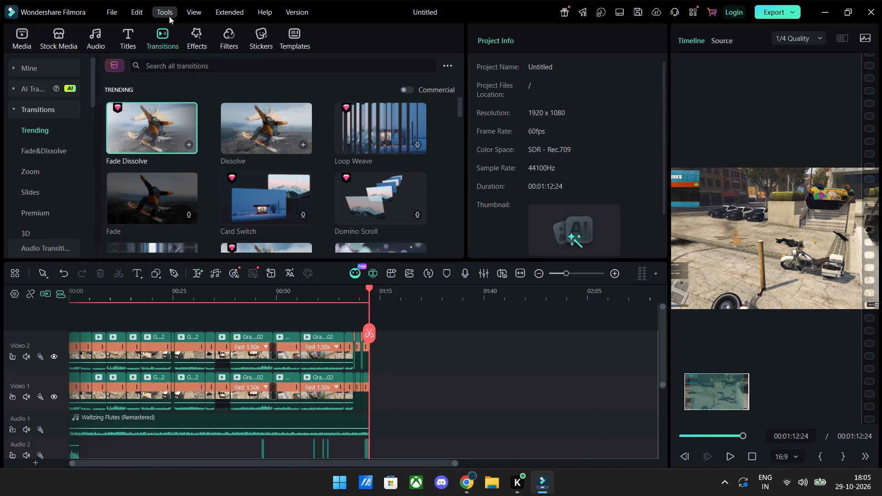
Add the Ultra Blur video effect from the Trending effects to the video tracks, near the end of the timeline.
{"action": "left_click", "coordinate": [220, 37]}
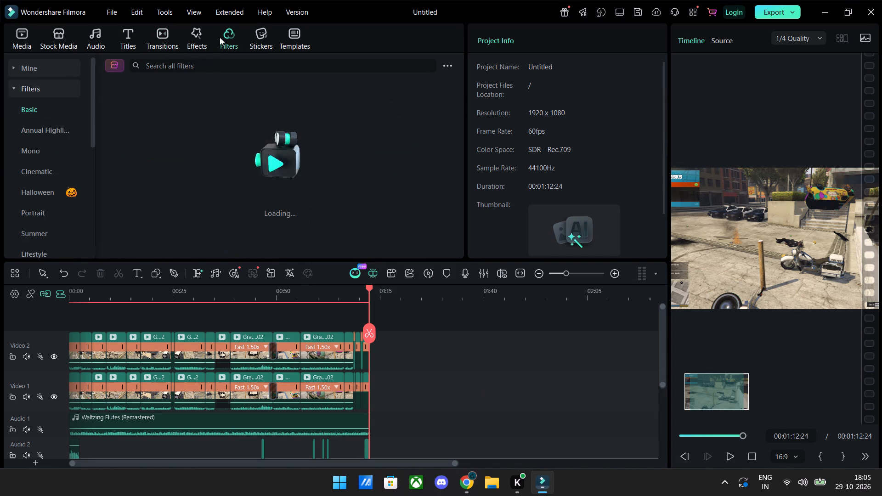
{"action": "left_click", "coordinate": [206, 33]}
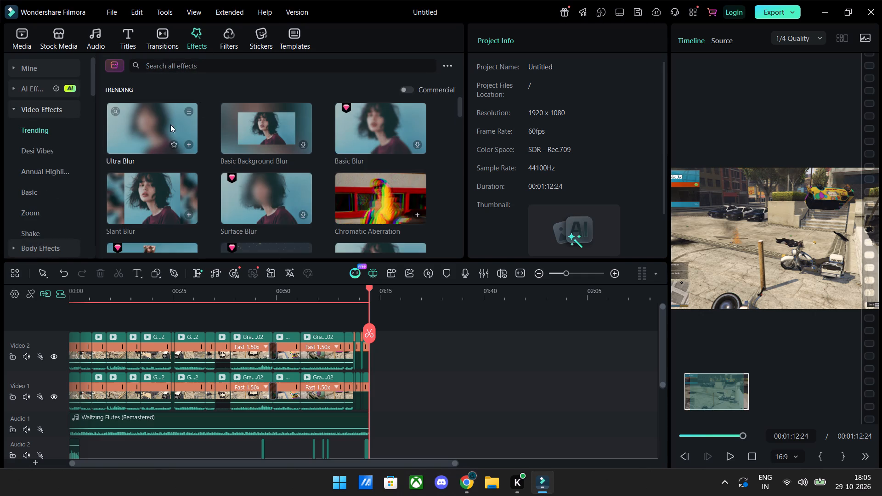
{"action": "left_click_drag", "start_coordinate": [162, 125], "coordinate": [342, 370]}
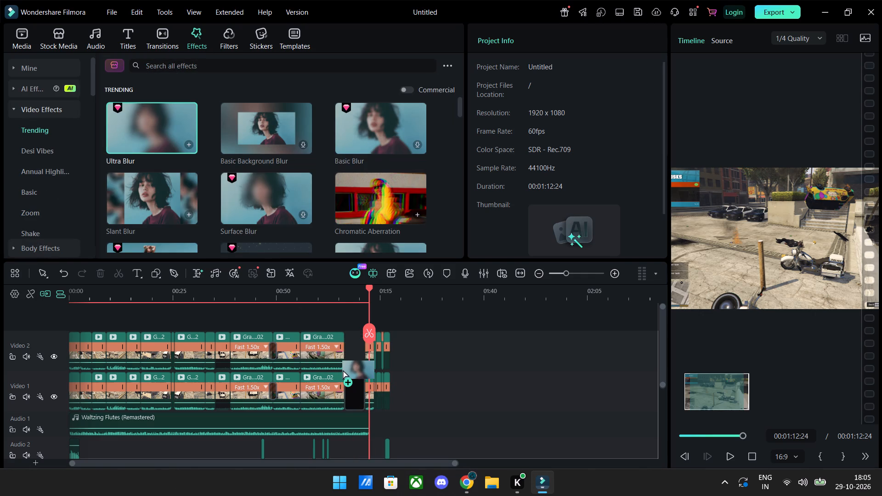
Place the Ultra Blur effect on its own track between the two video tracks and stretch it over the whole edit.
{"action": "left_click_drag", "start_coordinate": [342, 370], "coordinate": [260, 367]}
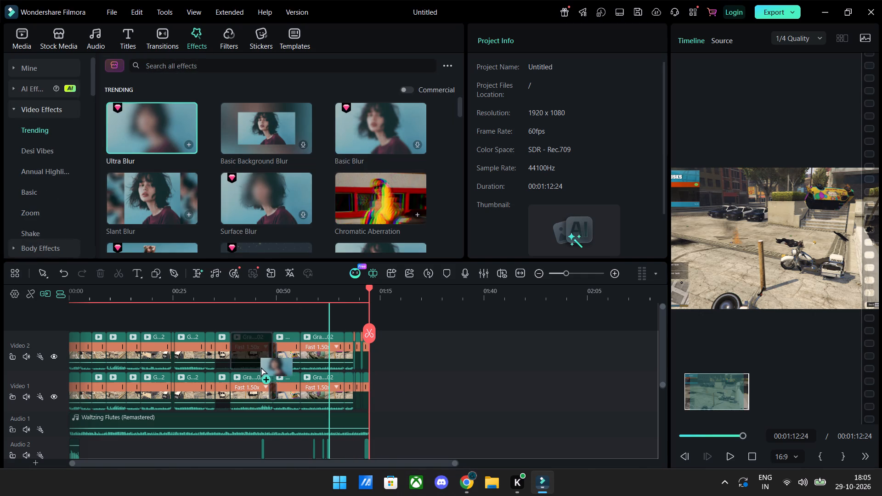
{"action": "left_click_drag", "start_coordinate": [260, 367], "coordinate": [235, 370]}
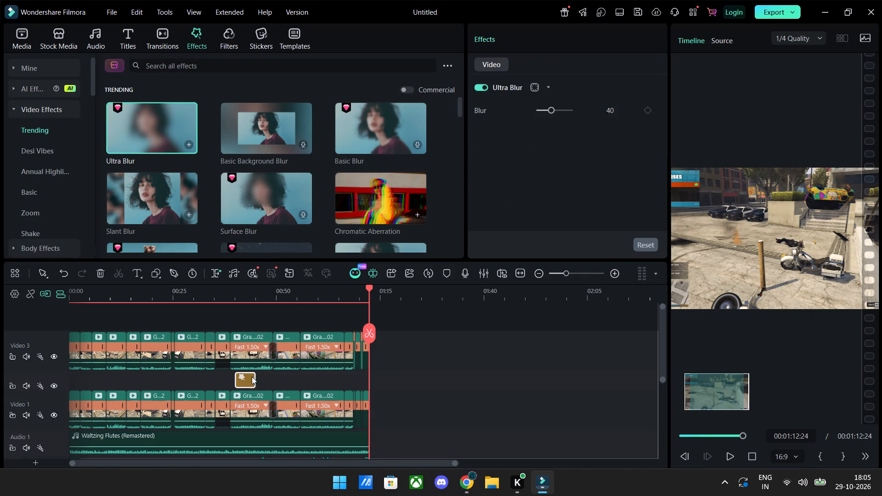
{"action": "left_click_drag", "start_coordinate": [253, 379], "coordinate": [367, 396]}
{"action": "left_click", "coordinate": [235, 382]}
{"action": "left_click_drag", "start_coordinate": [236, 381], "coordinate": [38, 388]}
Set the Ultra Blur effect's blur amount to 5.
{"action": "left_click", "coordinate": [610, 113]}
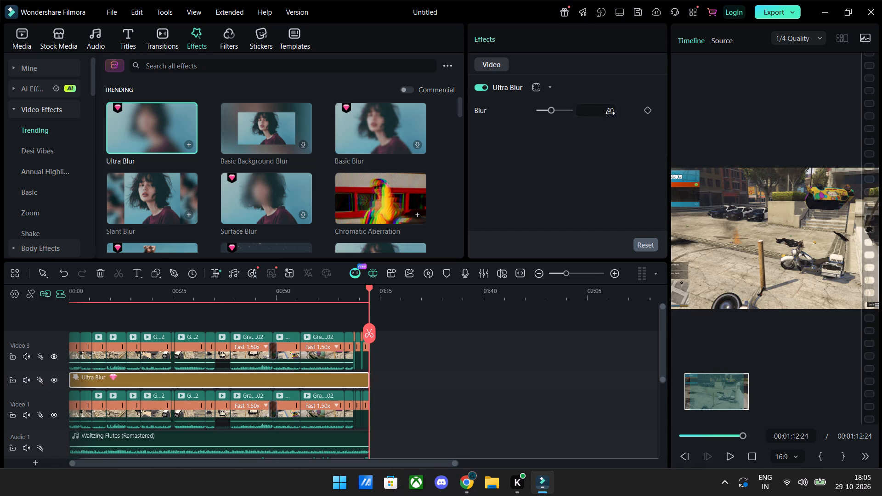
{"action": "key", "text": "5"}
{"action": "key", "text": "Return"}
{"action": "left_click", "coordinate": [477, 341]}
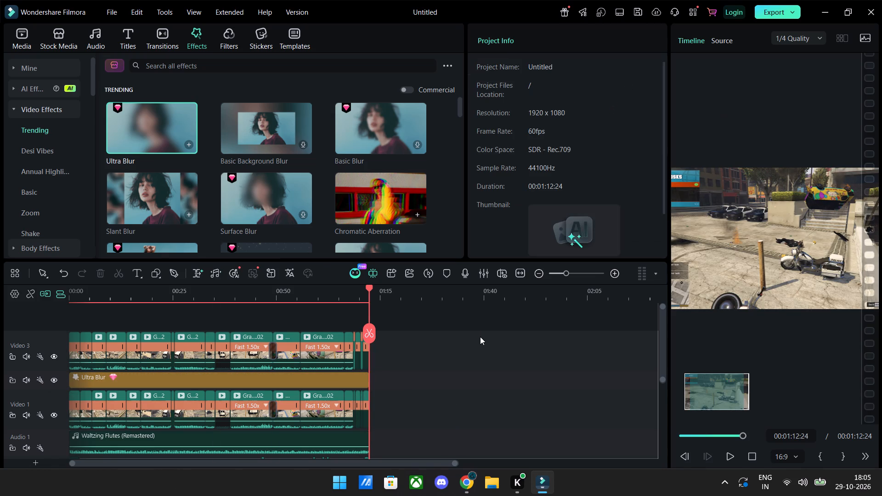
Select all clips on the Video 3 track and set their scale to 260%.
{"action": "left_click_drag", "start_coordinate": [524, 353], "coordinate": [19, 350]}
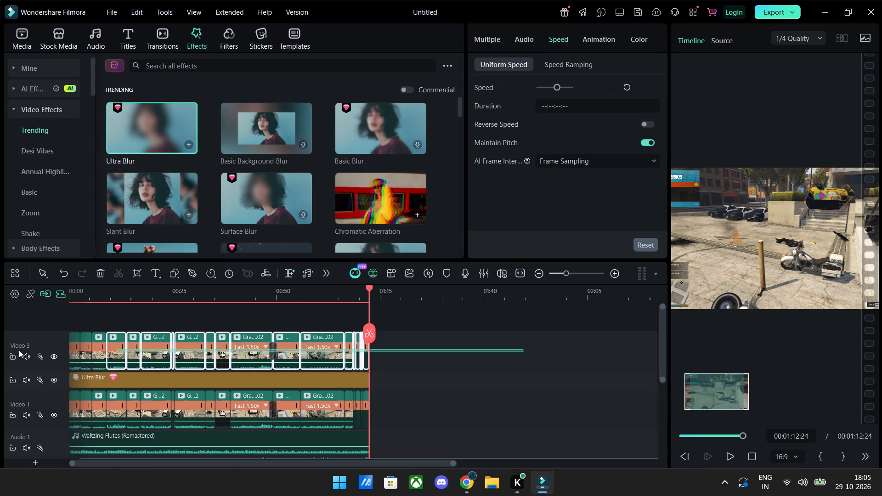
{"action": "left_click_drag", "start_coordinate": [19, 350], "coordinate": [0, 349]}
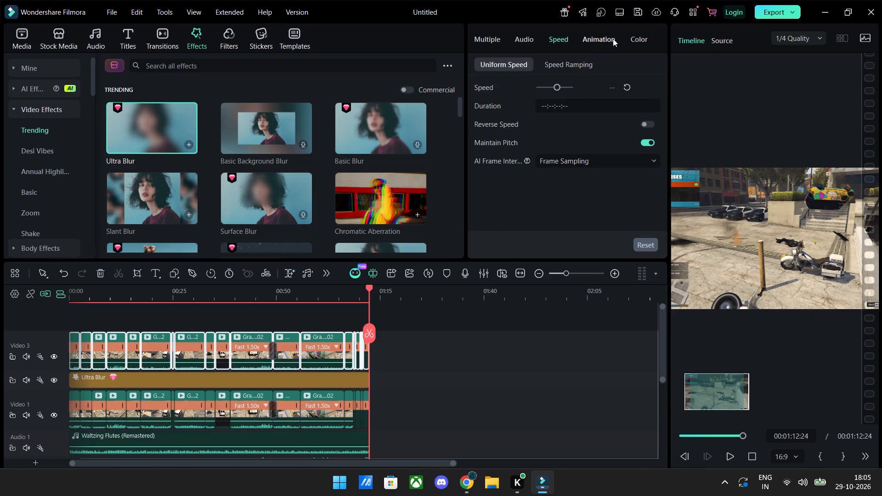
{"action": "left_click", "coordinate": [499, 42]}
{"action": "left_click", "coordinate": [599, 133]}
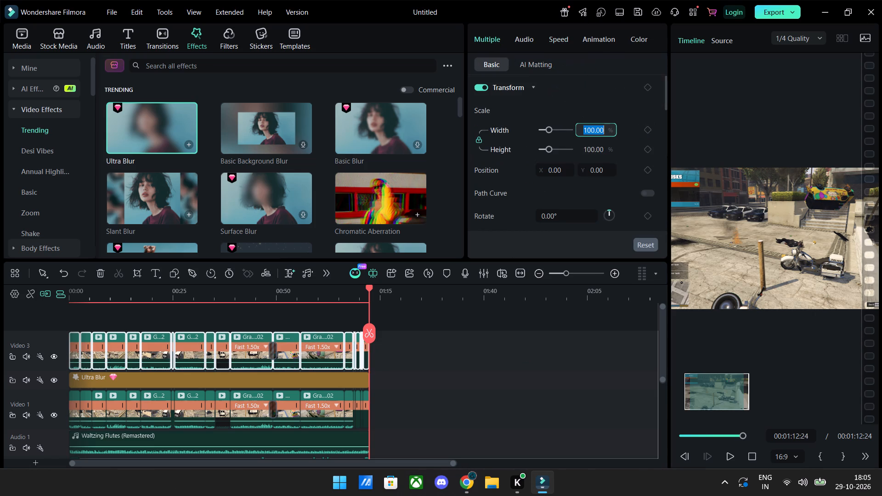
{"action": "type", "text": "260"}
{"action": "key", "text": "Return"}
Select all clips on the Video 1 track and set their scale to 320%.
{"action": "left_click_drag", "start_coordinate": [459, 415], "coordinate": [369, 411]}
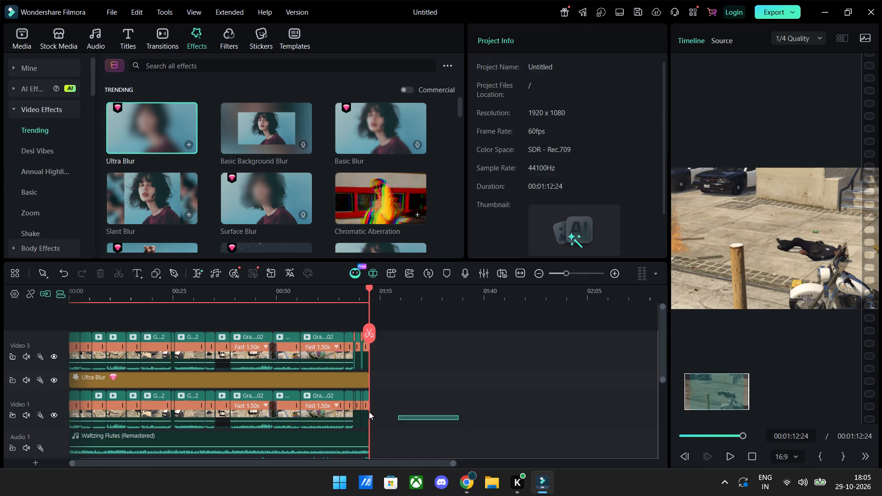
{"action": "left_click_drag", "start_coordinate": [369, 411], "coordinate": [0, 408]}
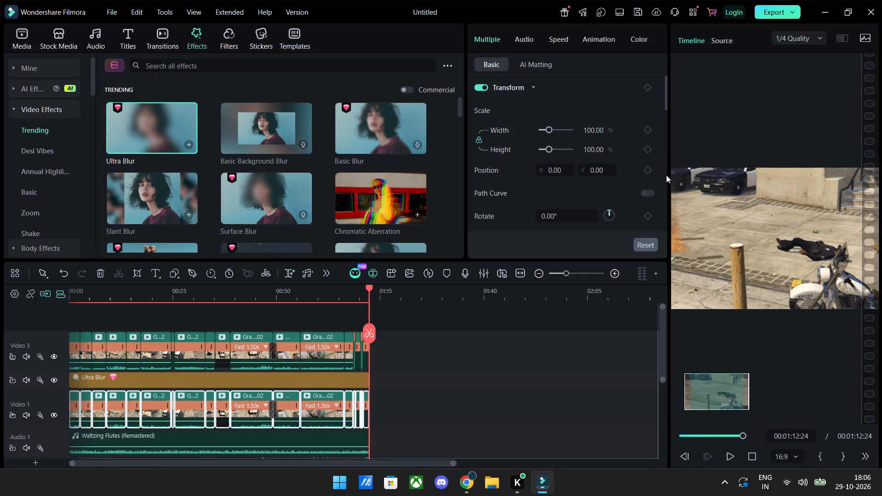
{"action": "left_click", "coordinate": [594, 148]}
{"action": "type", "text": "35"}
{"action": "key", "text": "BackSpace"}
{"action": "type", "text": "20"}
{"action": "key", "text": "Return"}
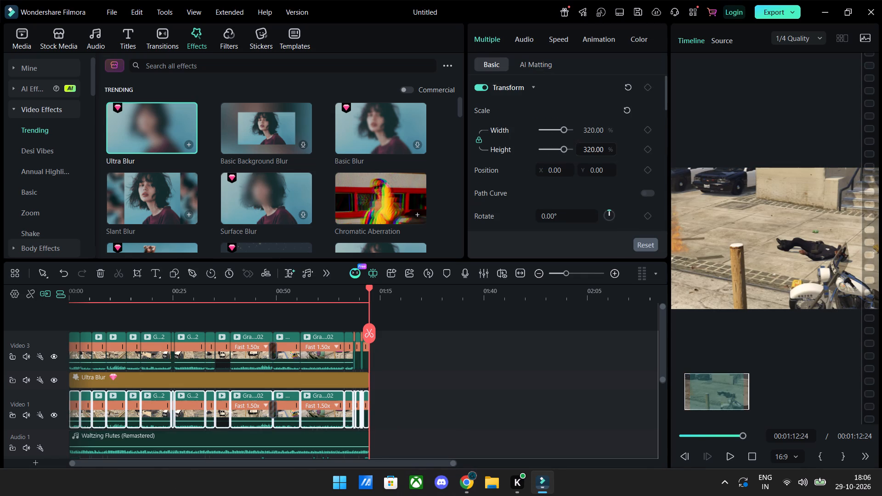
Change the project's aspect ratio to 9:16.
{"action": "left_click", "coordinate": [787, 451]}
{"action": "left_click", "coordinate": [790, 296]}
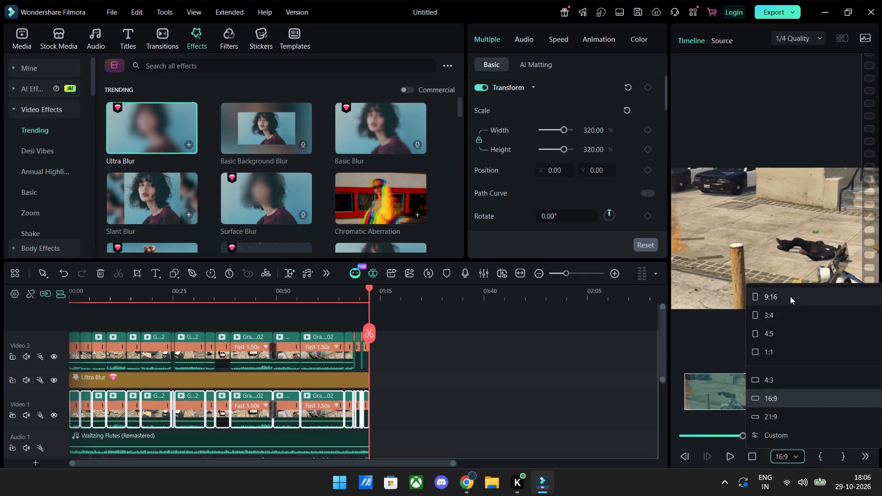
Preview the opening of the vertical composition and return the playhead to the start.
{"action": "key", "text": "space"}
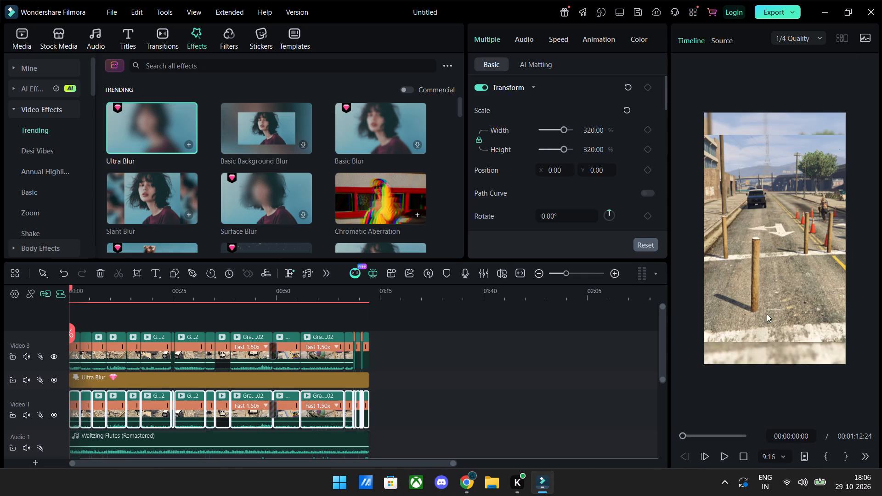
{"action": "key", "text": "space"}
{"action": "scroll", "coordinate": [494, 392], "scroll_direction": "up", "scroll_amount": 5}
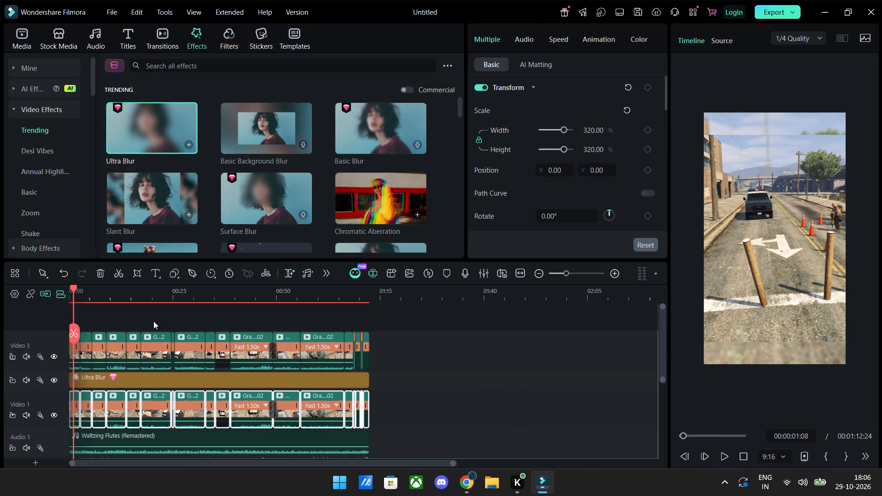
{"action": "left_click_drag", "start_coordinate": [74, 287], "coordinate": [28, 294]}
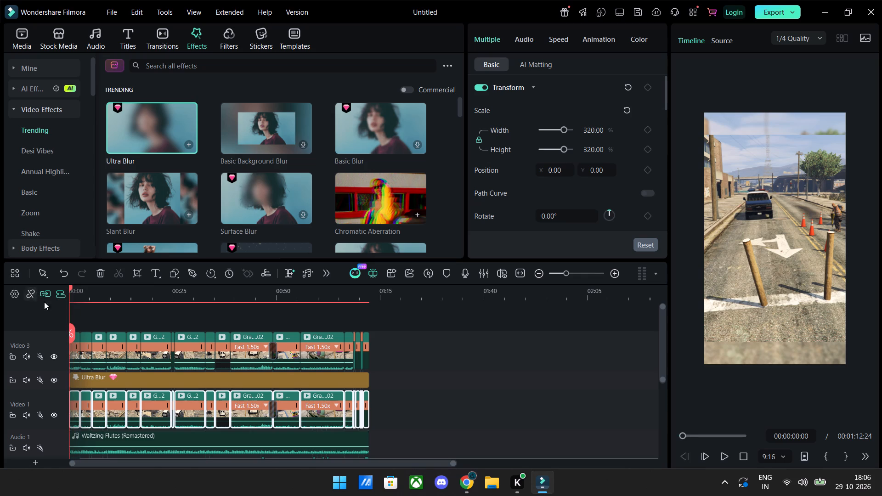
{"action": "scroll", "coordinate": [432, 408], "scroll_direction": "up", "scroll_amount": 4}
Add a text title on a new track above Video 3, spanning from the start to 00:01:12:24.
{"action": "left_click", "coordinate": [121, 36]}
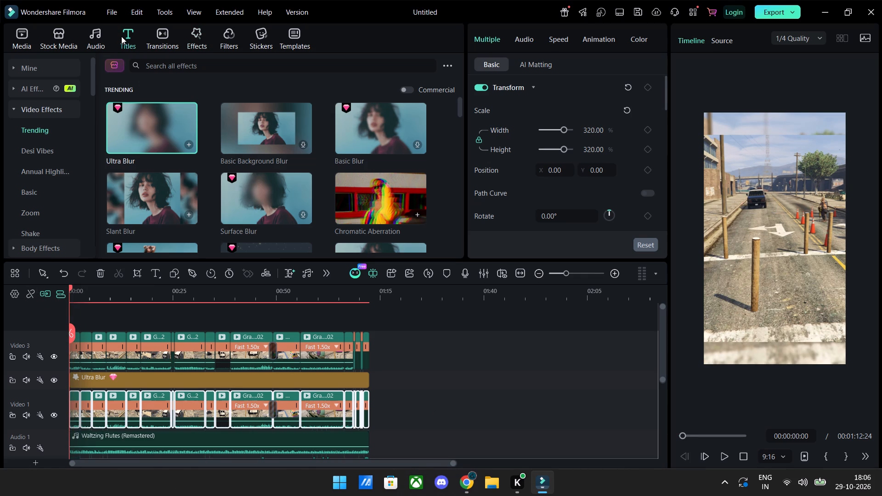
{"action": "left_click_drag", "start_coordinate": [165, 105], "coordinate": [154, 320]}
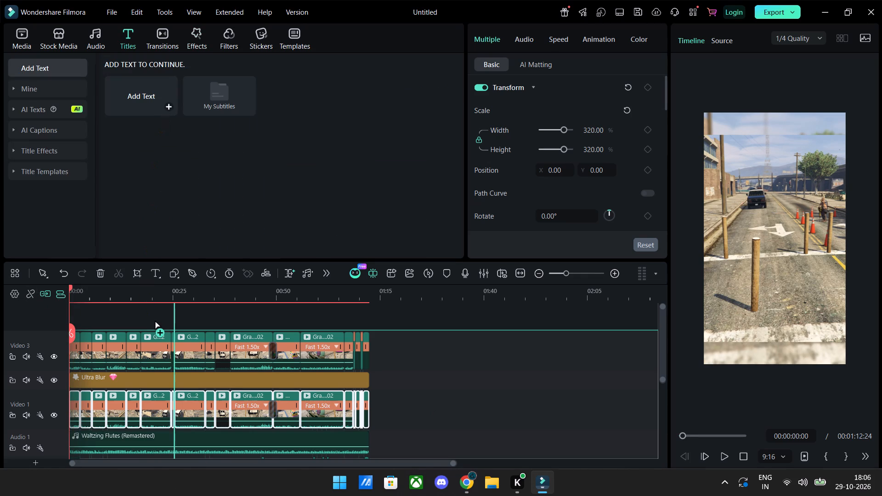
{"action": "left_click_drag", "start_coordinate": [154, 320], "coordinate": [158, 312]}
{"action": "left_click_drag", "start_coordinate": [166, 338], "coordinate": [38, 338]}
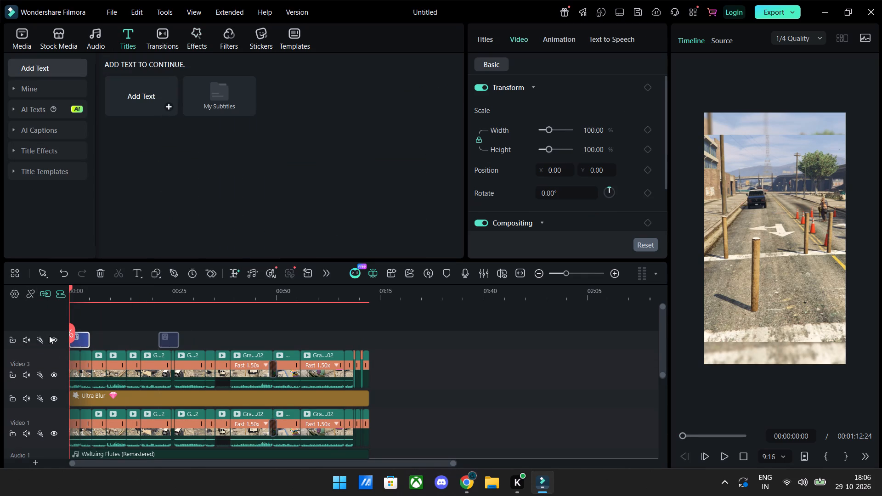
{"action": "left_click_drag", "start_coordinate": [88, 335], "coordinate": [368, 347]}
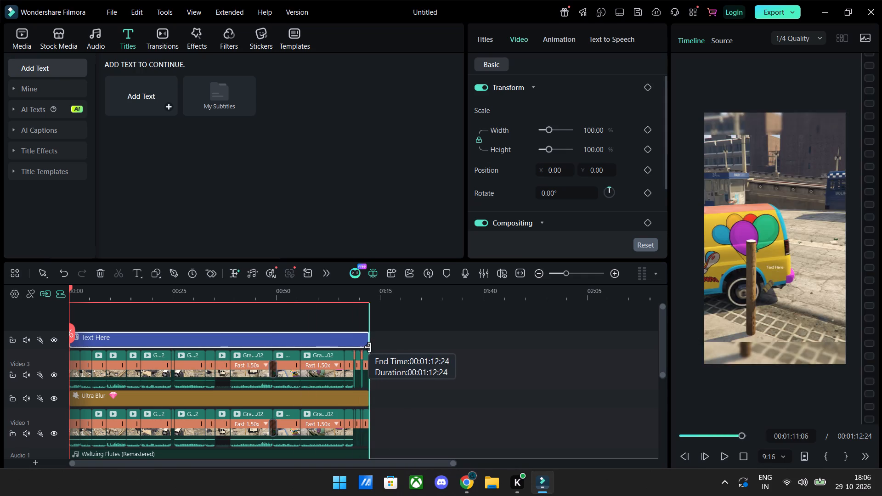
{"action": "left_click_drag", "start_coordinate": [368, 347], "coordinate": [369, 347]}
{"action": "scroll", "coordinate": [519, 53], "scroll_direction": "up", "scroll_amount": 10}
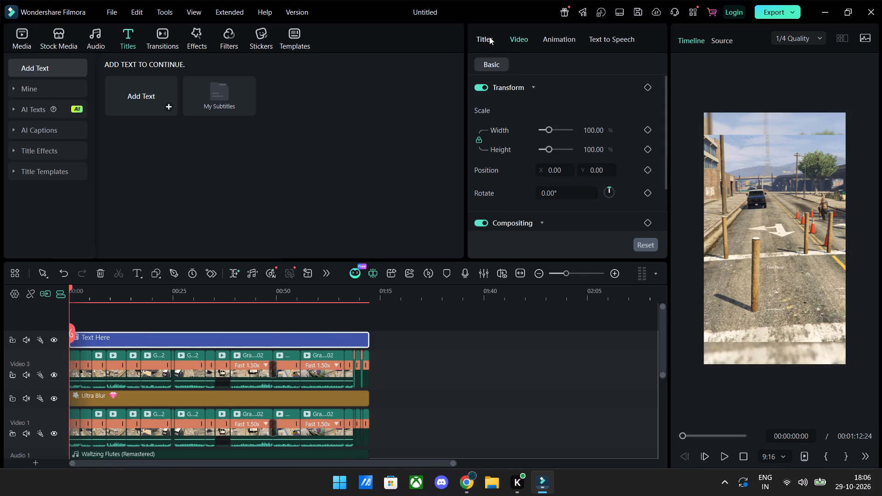
Set the title's font to Consolas Bold Italic.
{"action": "left_click", "coordinate": [489, 37]}
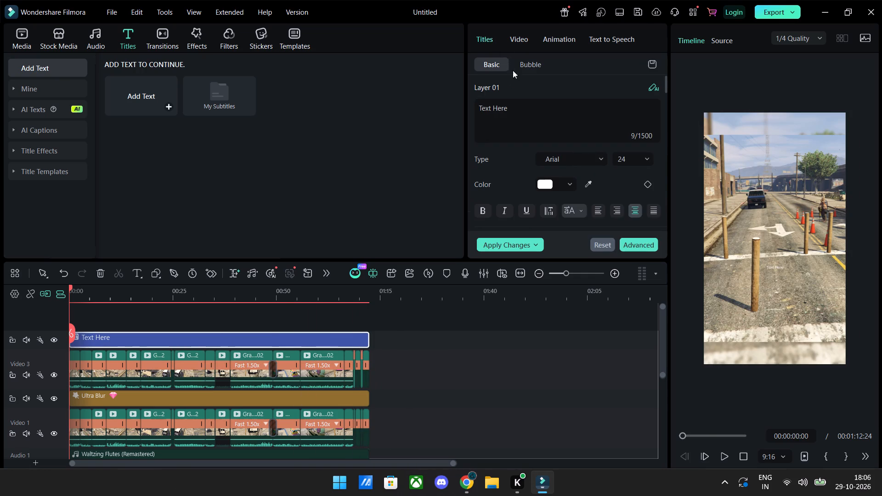
{"action": "left_click", "coordinate": [570, 156]}
{"action": "scroll", "coordinate": [595, 230], "scroll_direction": "up", "scroll_amount": 11}
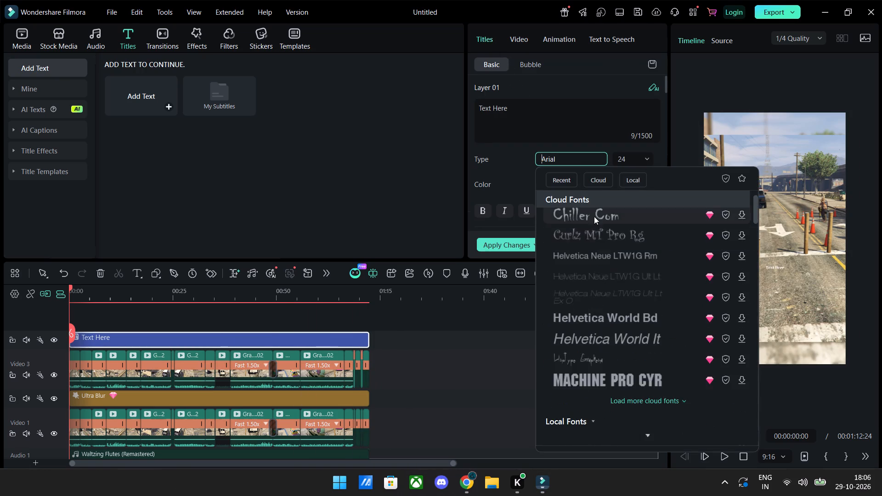
{"action": "left_click", "coordinate": [573, 178]}
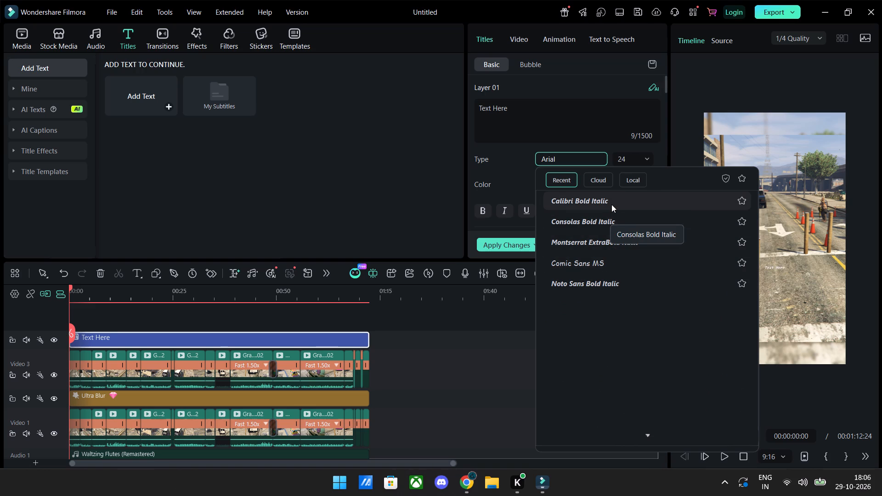
{"action": "left_click", "coordinate": [612, 221]}
Switch to Chrome, search Google for "gaurav gaming" and look through the results.
{"action": "left_click", "coordinate": [462, 484]}
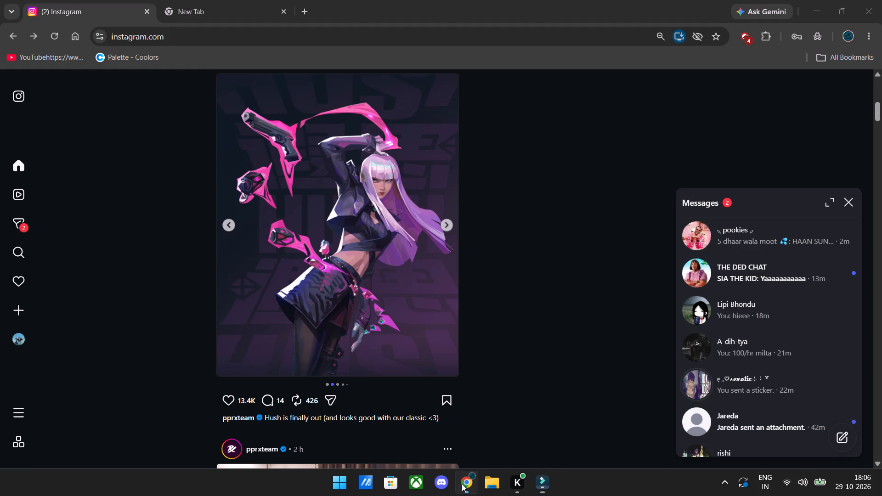
{"action": "left_click", "coordinate": [169, 16]}
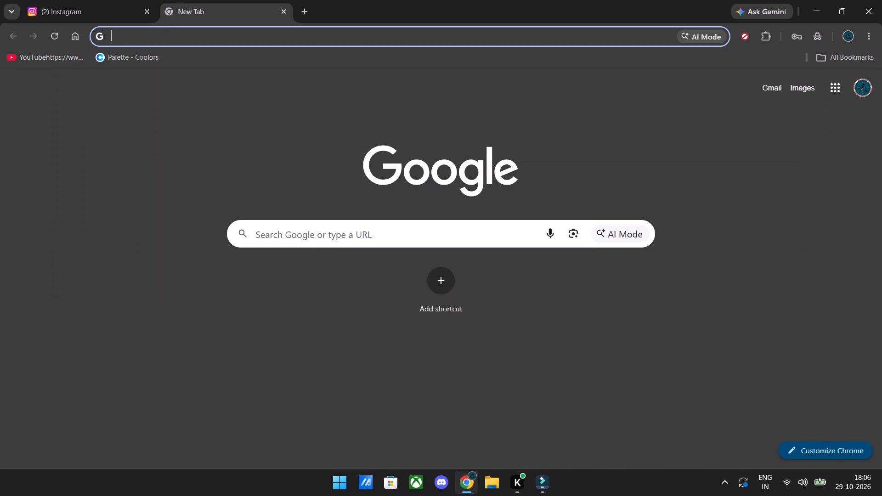
{"action": "type", "text": "gaurav gaming"}
{"action": "key", "text": "Return"}
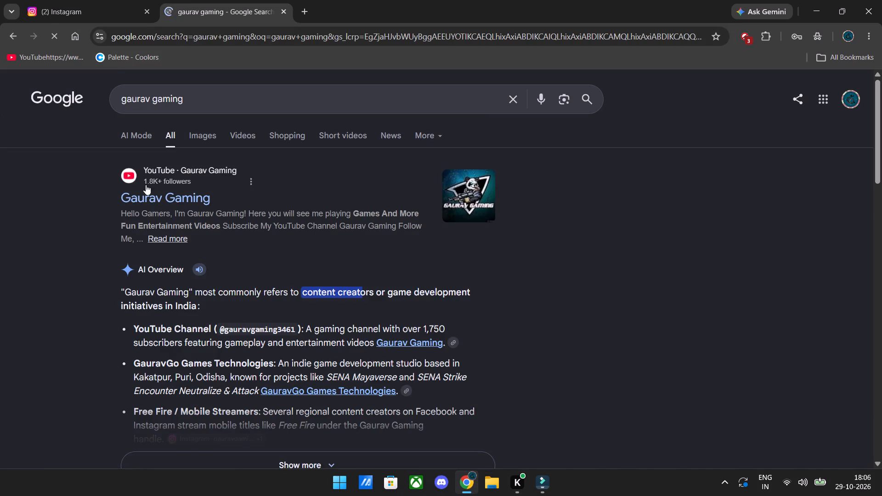
{"action": "scroll", "coordinate": [151, 199], "scroll_direction": "down", "scroll_amount": 4}
{"action": "scroll", "coordinate": [190, 242], "scroll_direction": "down", "scroll_amount": 4}
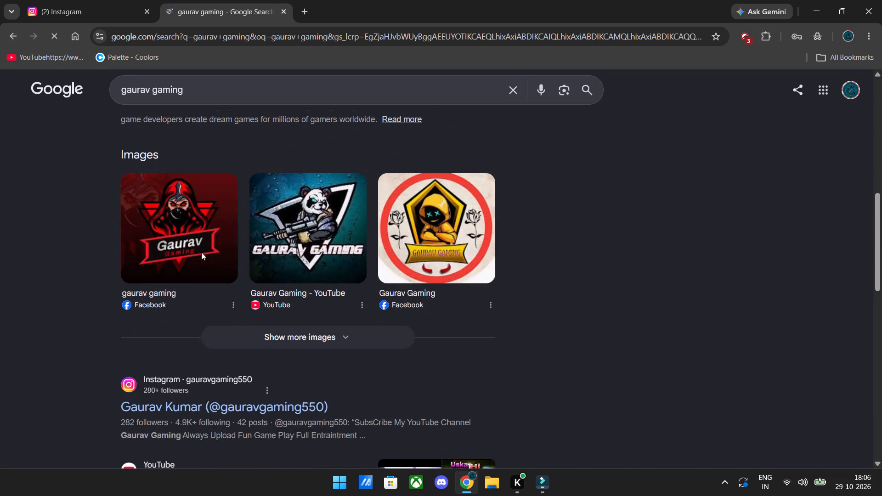
{"action": "scroll", "coordinate": [201, 252], "scroll_direction": "down", "scroll_amount": 3}
{"action": "scroll", "coordinate": [167, 281], "scroll_direction": "up", "scroll_amount": 7}
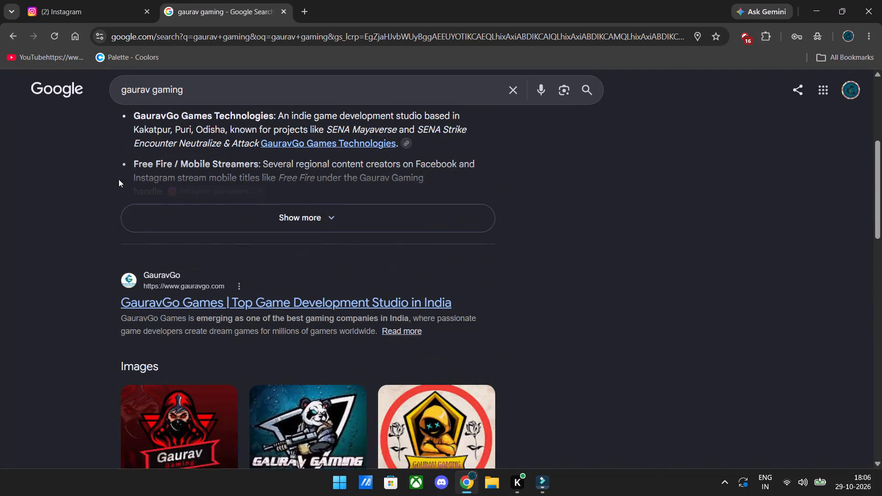
Open YouTube and search it for "gaurav gaming".
{"action": "left_click", "coordinate": [75, 68]}
{"action": "left_click", "coordinate": [73, 64]}
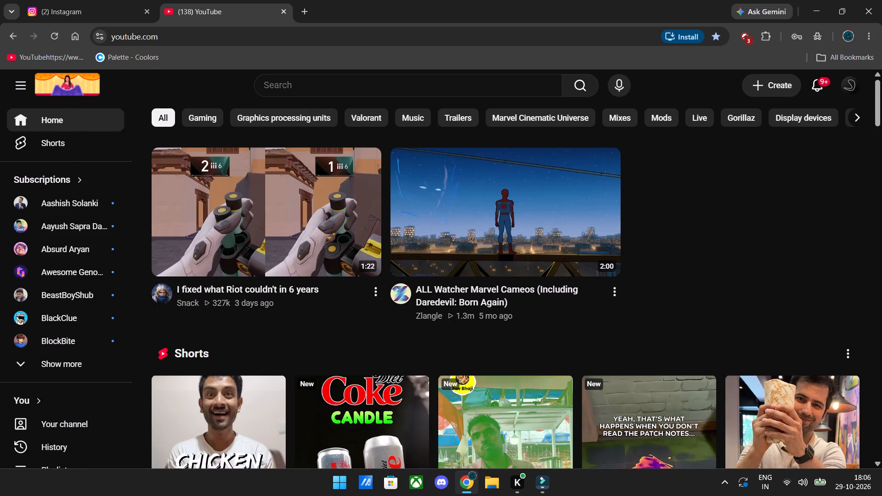
{"action": "left_click", "coordinate": [460, 94]}
{"action": "type", "text": "gaura,"}
{"action": "key", "text": "space"}
{"action": "key", "text": "BackSpace"}
{"action": "key", "text": "BackSpace"}
{"action": "type", "text": "v gaming"}
{"action": "key", "text": "Return"}
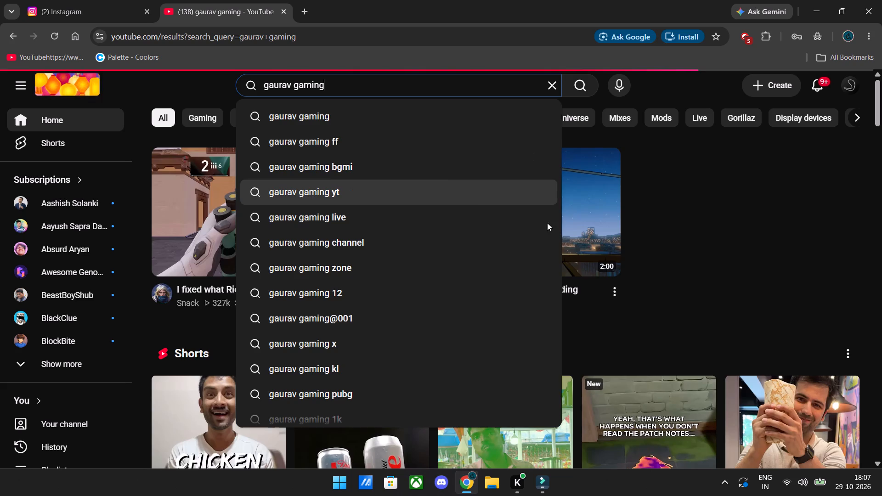
Open the Short "Trolling A GTA 5 Cops As A Fake Bollard" from the results and watch its opening.
{"action": "scroll", "coordinate": [551, 271], "scroll_direction": "down", "scroll_amount": 1}
{"action": "scroll", "coordinate": [551, 271], "scroll_direction": "up", "scroll_amount": 2}
{"action": "scroll", "coordinate": [551, 271], "scroll_direction": "down", "scroll_amount": 2}
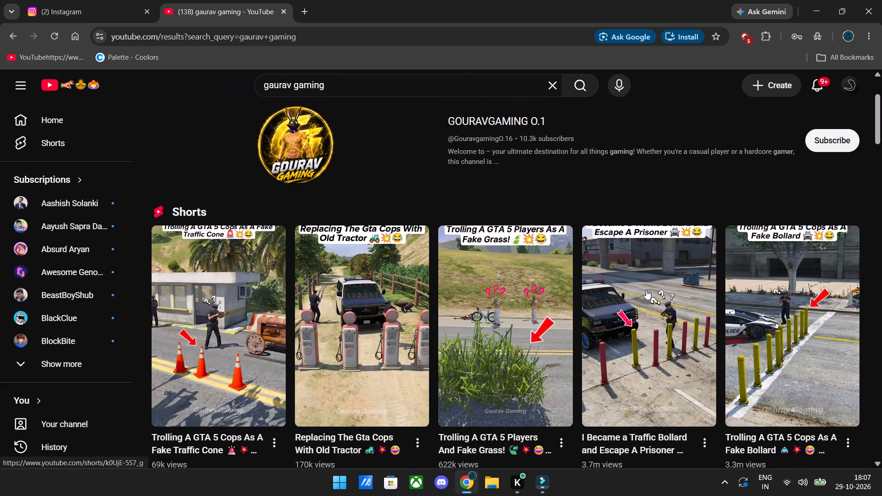
{"action": "left_click", "coordinate": [741, 291]}
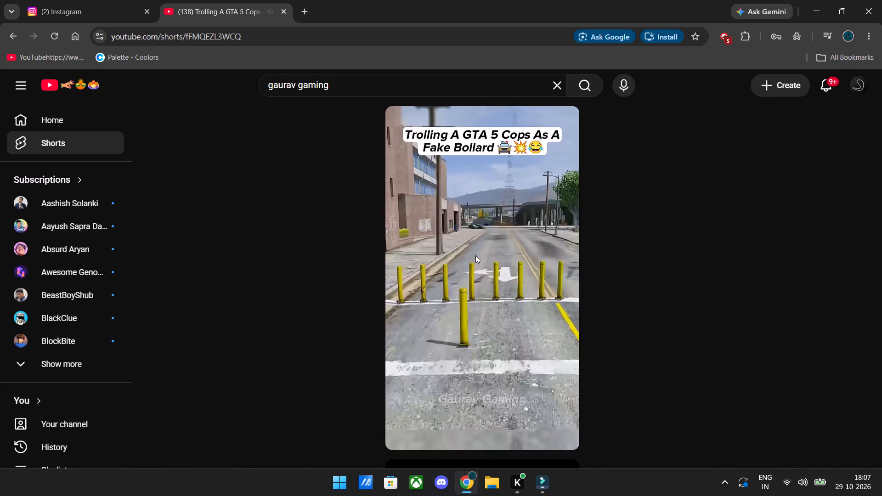
{"action": "left_click", "coordinate": [478, 255]}
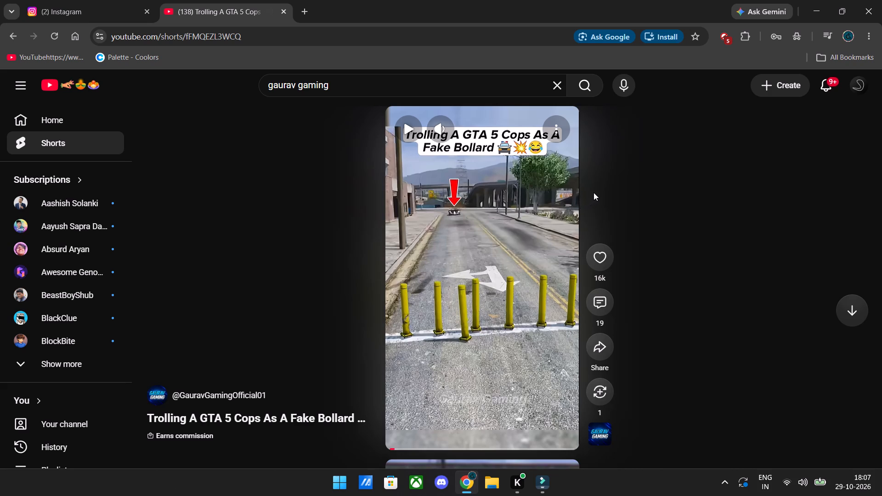
{"action": "left_click", "coordinate": [498, 213]}
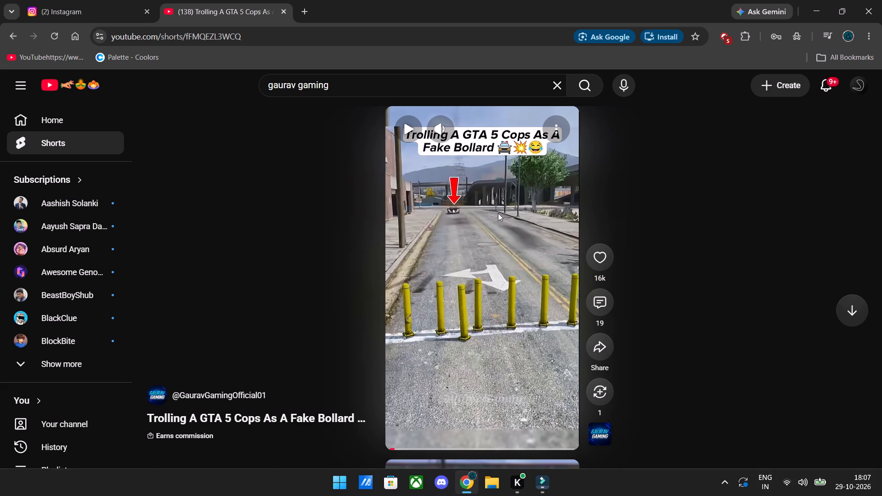
{"action": "left_click", "coordinate": [419, 308]}
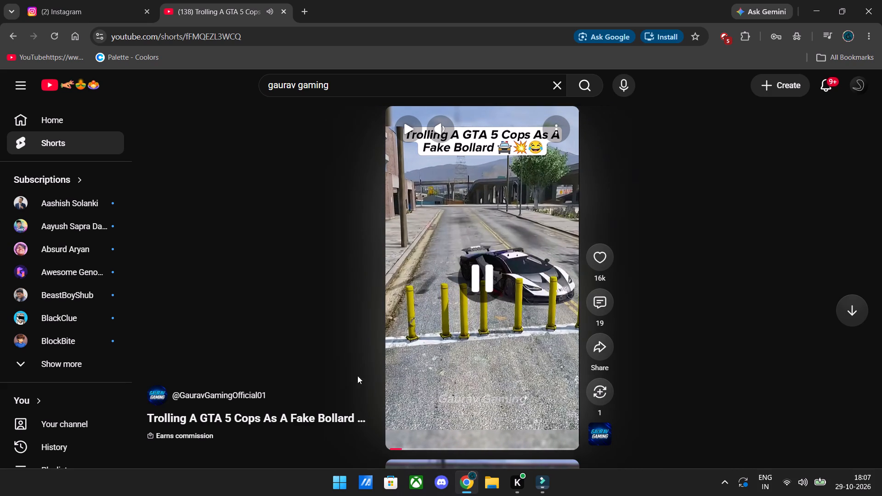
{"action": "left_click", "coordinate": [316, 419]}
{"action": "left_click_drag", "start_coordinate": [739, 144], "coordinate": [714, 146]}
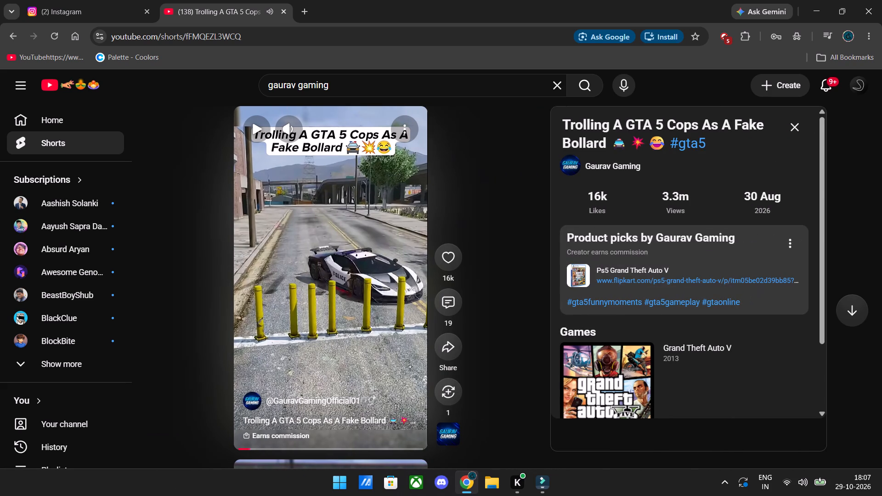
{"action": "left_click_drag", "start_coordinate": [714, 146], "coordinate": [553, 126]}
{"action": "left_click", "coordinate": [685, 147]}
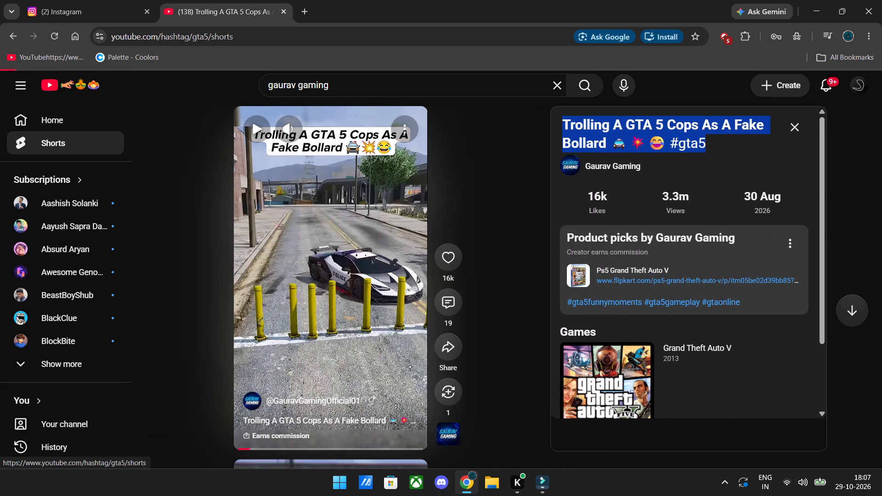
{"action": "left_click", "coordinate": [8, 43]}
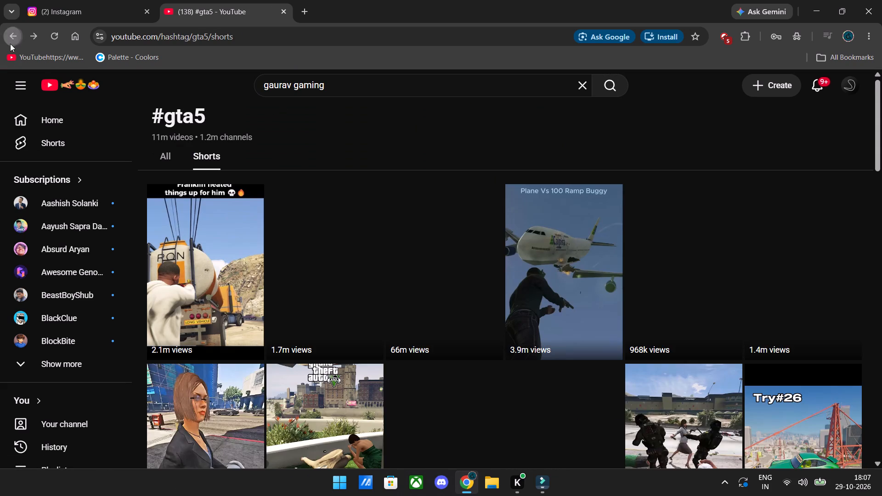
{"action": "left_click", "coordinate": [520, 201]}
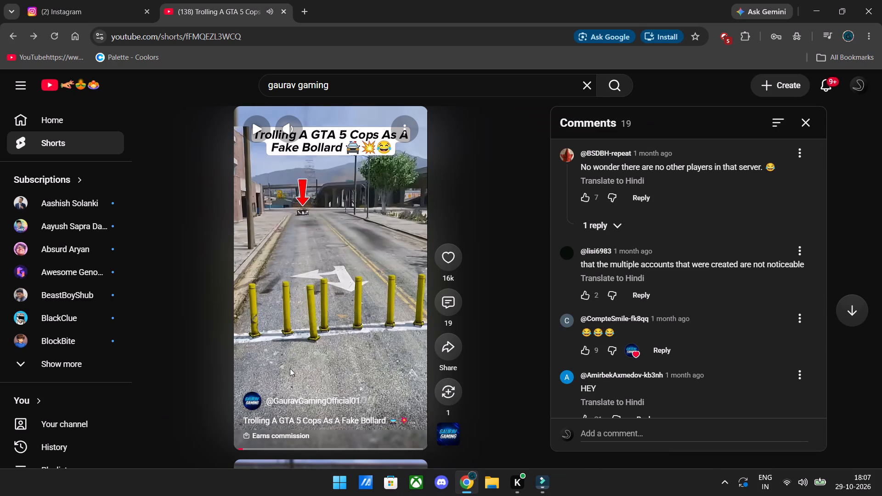
Open the Short's description and copy its title with the emojis, leaving out the #gta5 hashtag.
{"action": "left_click", "coordinate": [306, 417]}
{"action": "left_click_drag", "start_coordinate": [659, 147], "coordinate": [563, 127]}
{"action": "key", "text": "ctrl+c"}
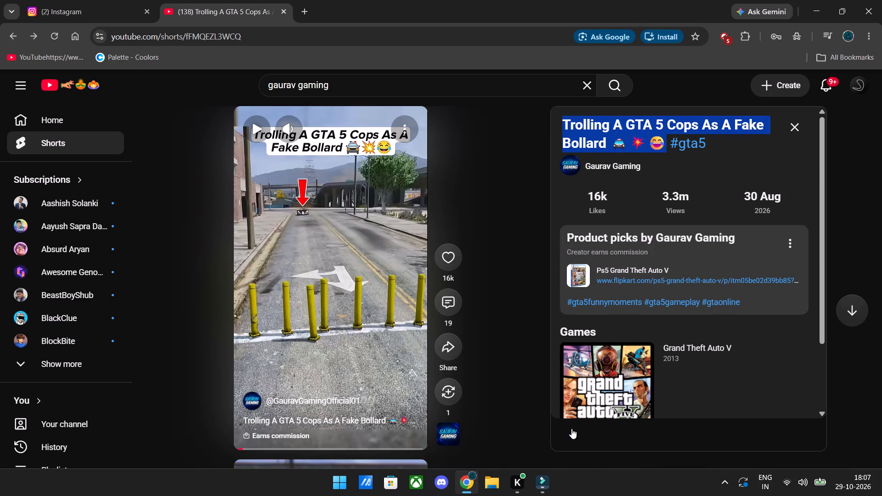
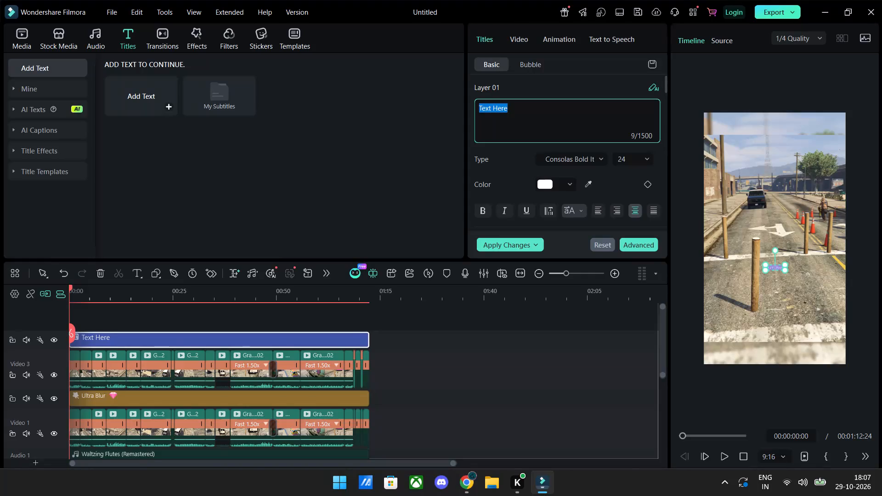
Replace the placeholder text in the title layer with the copied Short title "Trolling A GTA 5 Cops As A Fake Bollard" and its emojis.
{"action": "key", "text": "ctrl+v"}
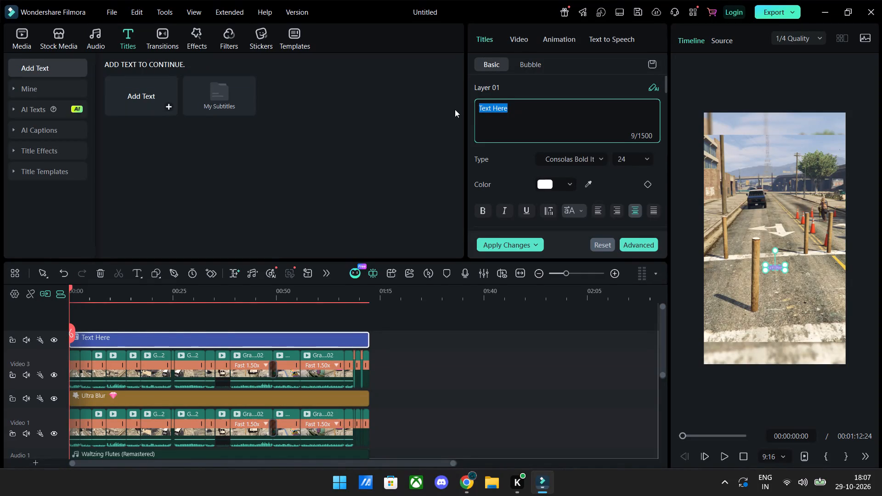
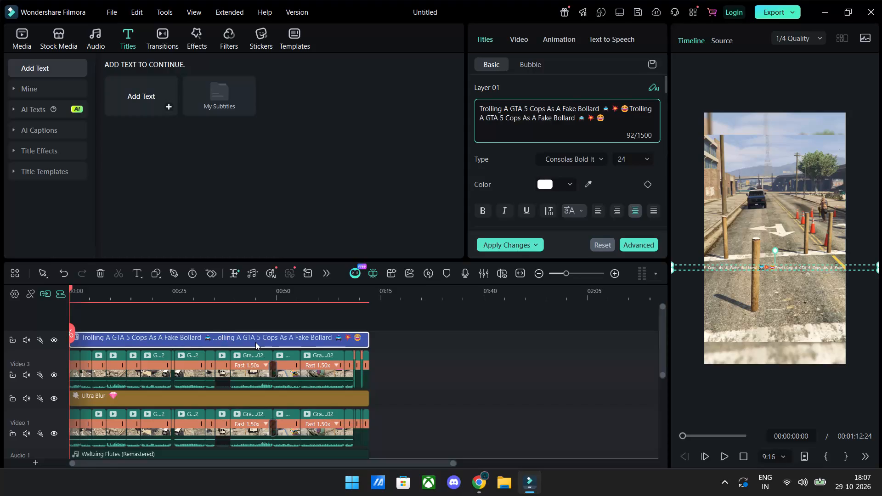
Undo the repeated paste of the Short title in the title layer's text.
{"action": "key", "text": "ctrl+z"}
{"action": "left_click", "coordinate": [390, 334]}
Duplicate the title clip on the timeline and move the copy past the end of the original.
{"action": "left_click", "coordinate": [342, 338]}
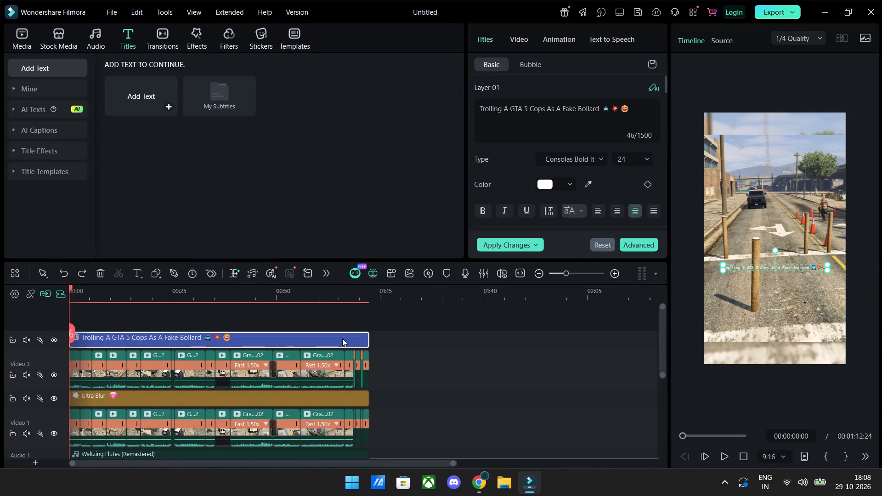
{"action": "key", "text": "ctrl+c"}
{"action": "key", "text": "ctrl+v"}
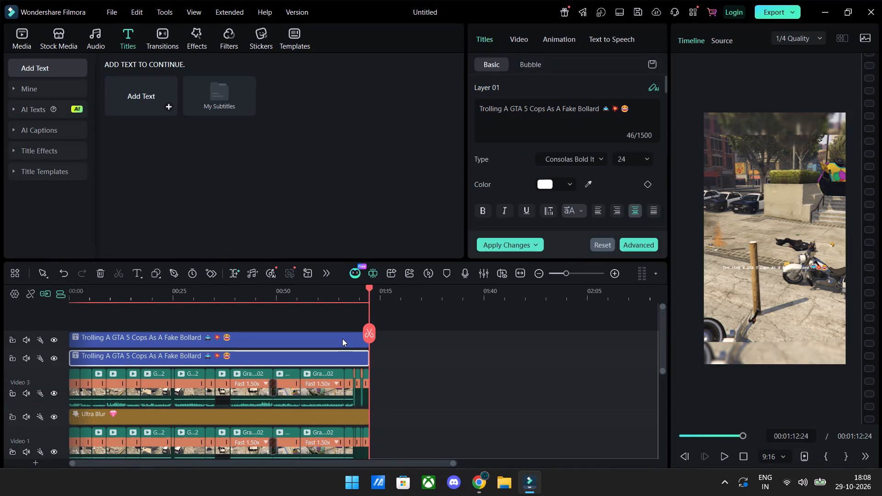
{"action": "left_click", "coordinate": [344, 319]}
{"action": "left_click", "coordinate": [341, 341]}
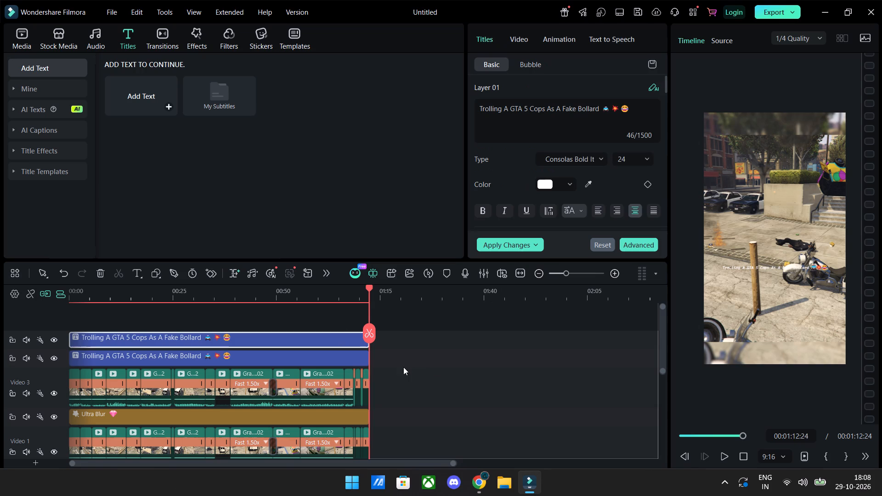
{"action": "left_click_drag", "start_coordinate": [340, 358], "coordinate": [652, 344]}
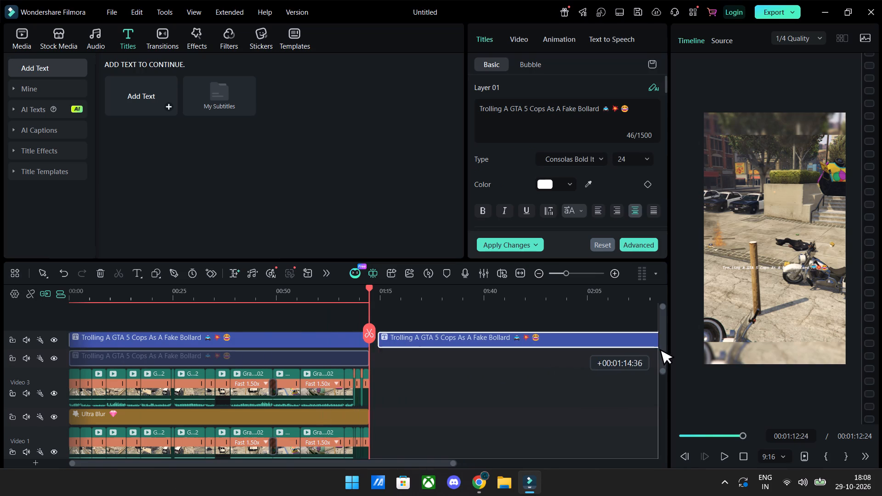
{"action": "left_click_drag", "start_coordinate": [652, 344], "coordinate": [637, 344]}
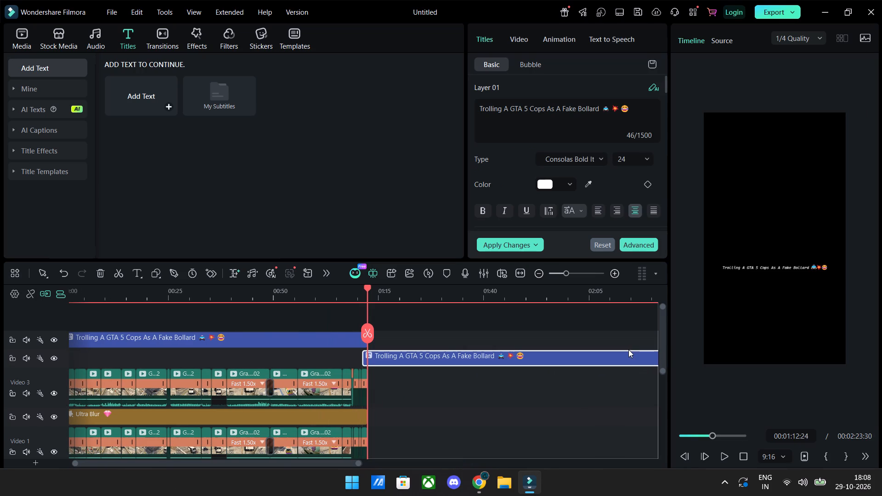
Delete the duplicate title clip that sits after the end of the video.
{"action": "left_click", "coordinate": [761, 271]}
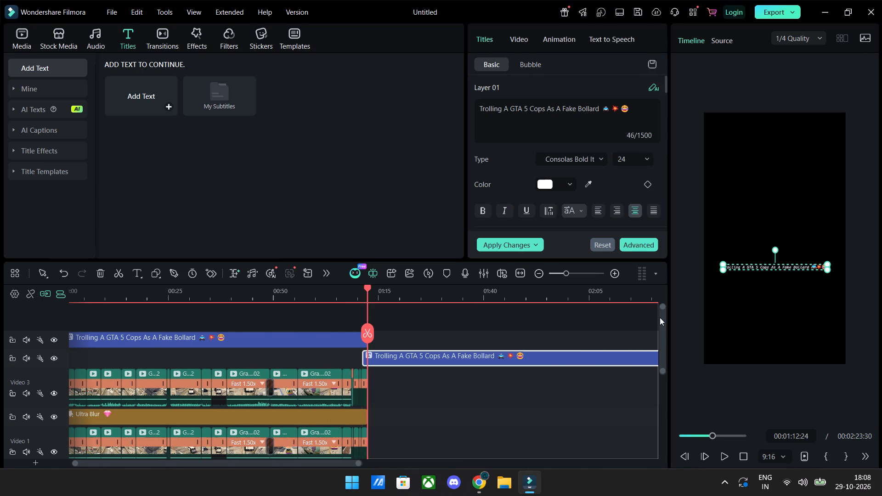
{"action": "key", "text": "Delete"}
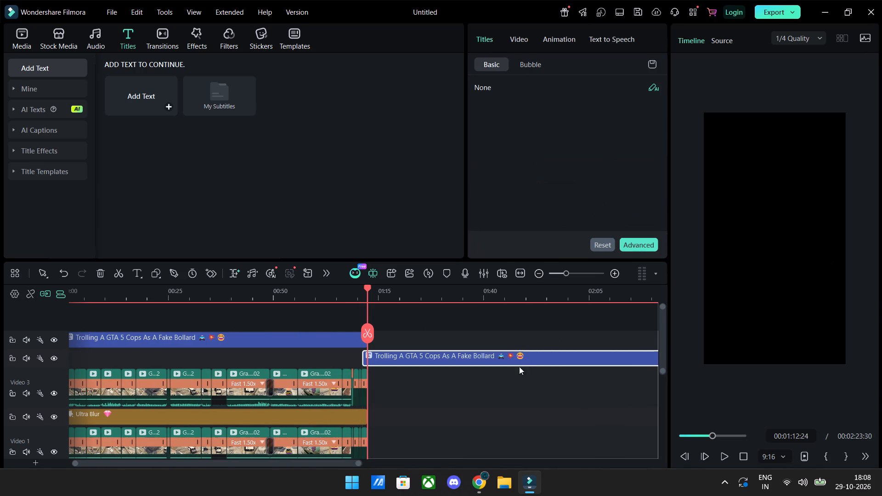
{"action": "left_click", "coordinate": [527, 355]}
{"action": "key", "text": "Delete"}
Enable a background behind the title text and set its colour to white #FFFFFF.
{"action": "left_click", "coordinate": [334, 336]}
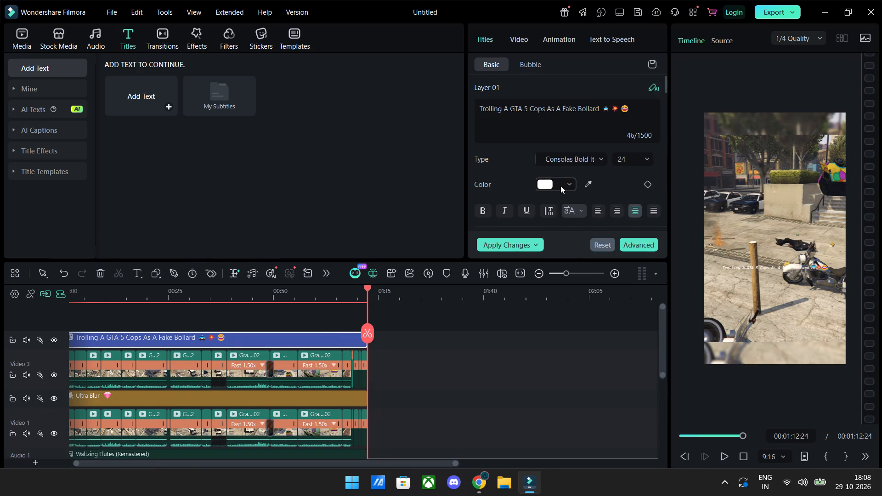
{"action": "scroll", "coordinate": [568, 186], "scroll_direction": "down", "scroll_amount": 16}
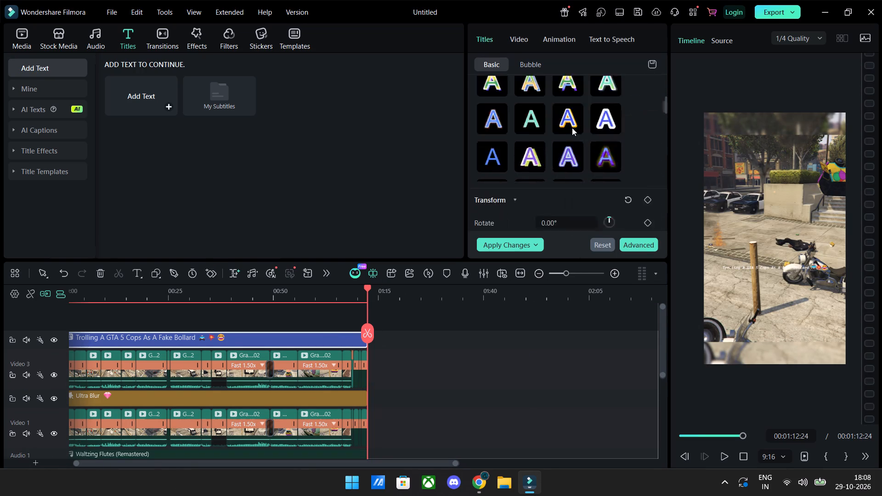
{"action": "scroll", "coordinate": [529, 176], "scroll_direction": "down", "scroll_amount": 7}
{"action": "scroll", "coordinate": [508, 155], "scroll_direction": "up", "scroll_amount": 2}
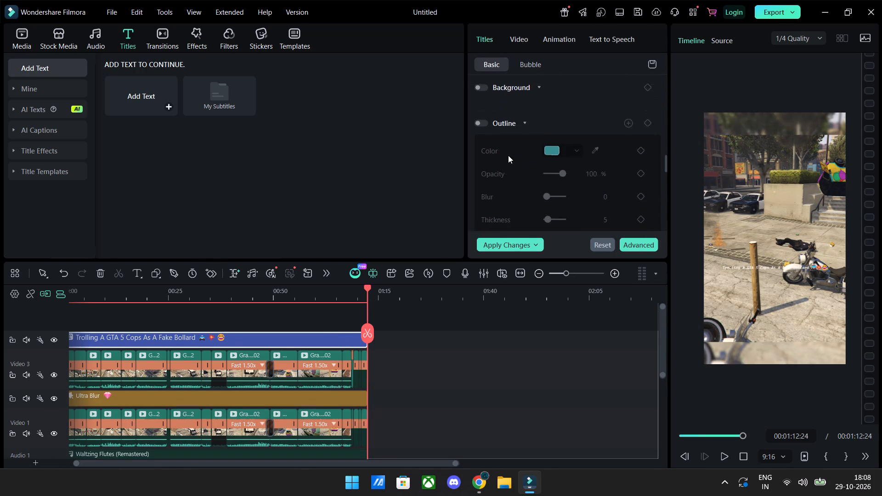
{"action": "scroll", "coordinate": [508, 155], "scroll_direction": "up", "scroll_amount": 2}
{"action": "left_click", "coordinate": [482, 130]}
{"action": "left_click", "coordinate": [558, 152]}
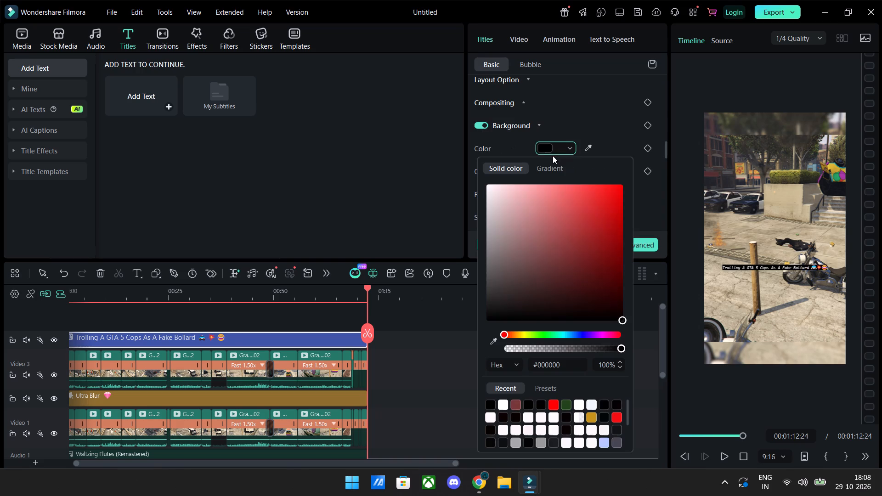
{"action": "left_click_drag", "start_coordinate": [502, 206], "coordinate": [427, 150]}
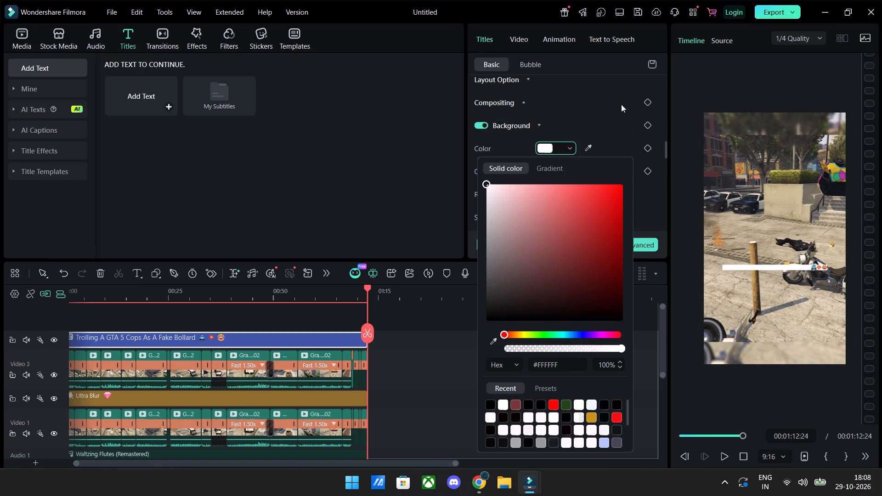
{"action": "left_click", "coordinate": [618, 99]}
Set the title background's corner radius to 12.
{"action": "scroll", "coordinate": [617, 130], "scroll_direction": "down", "scroll_amount": 2}
{"action": "left_click", "coordinate": [600, 146]}
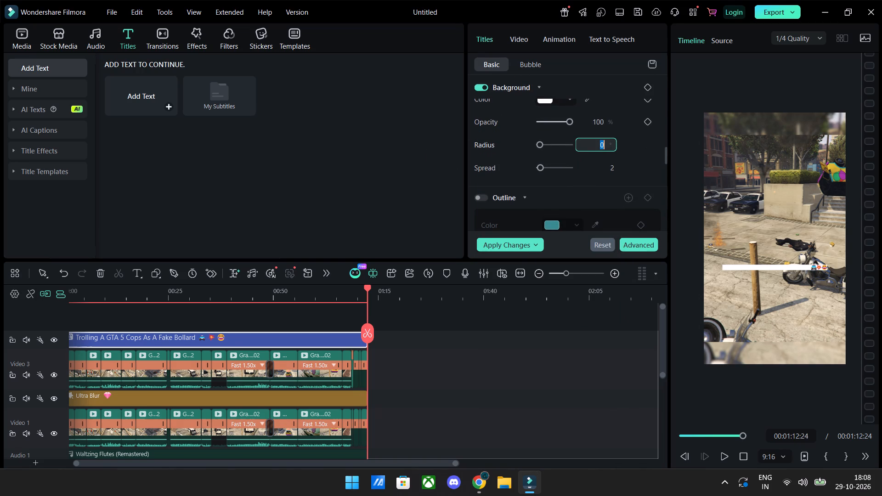
{"action": "type", "text": "12"}
{"action": "key", "text": "Return"}
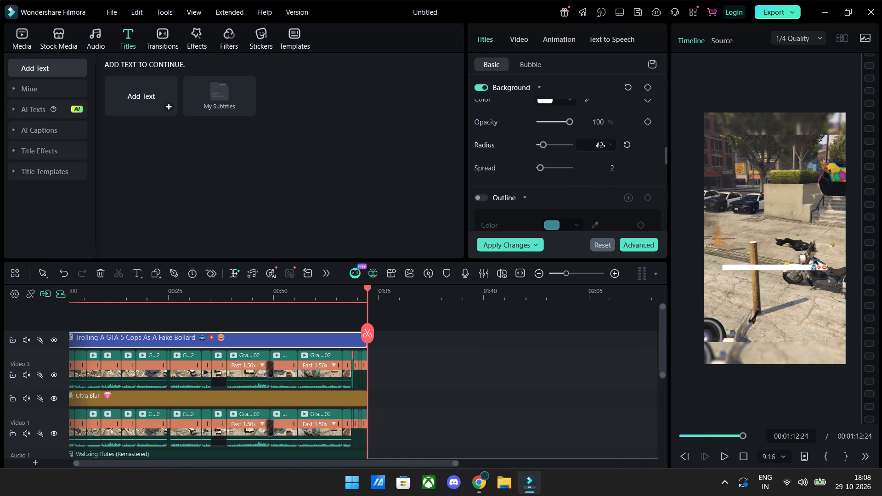
Change the title's text colour to black #000000 and briefly play the video to check it.
{"action": "scroll", "coordinate": [530, 214], "scroll_direction": "up", "scroll_amount": 11}
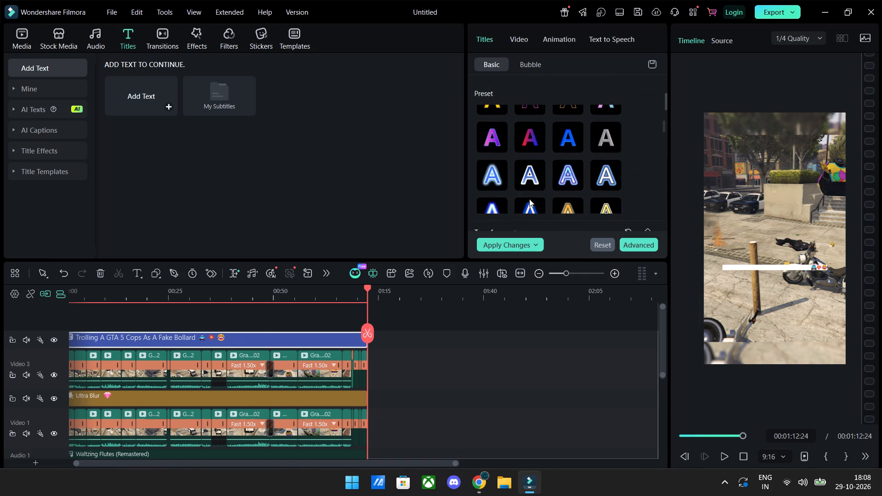
{"action": "scroll", "coordinate": [598, 113], "scroll_direction": "up", "scroll_amount": 6}
{"action": "left_click", "coordinate": [566, 142]}
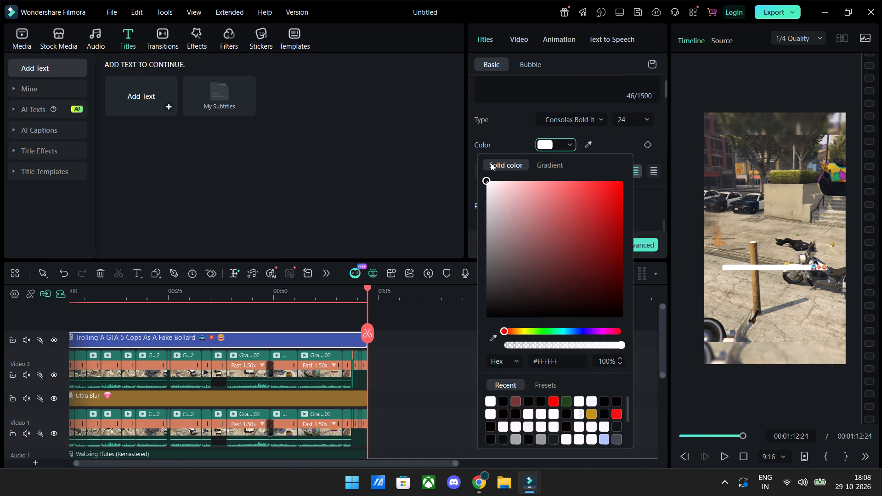
{"action": "left_click_drag", "start_coordinate": [504, 205], "coordinate": [453, 368]}
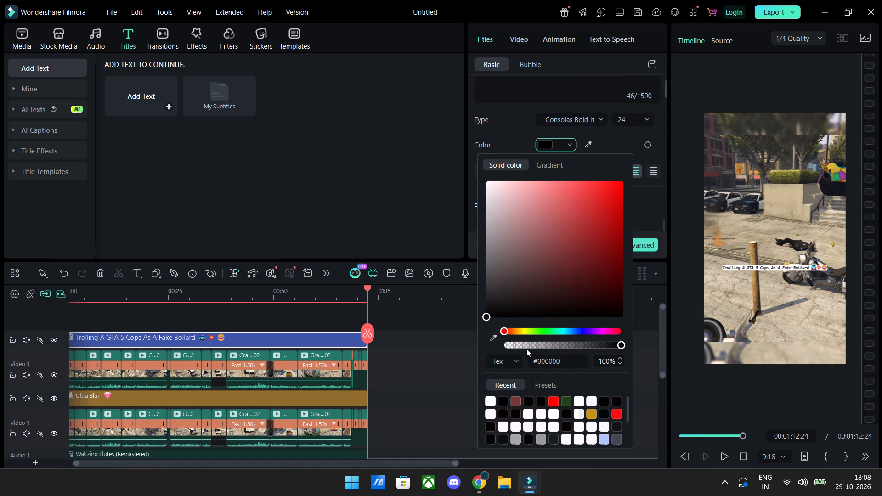
{"action": "key", "text": "space"}
{"action": "left_click", "coordinate": [447, 327]}
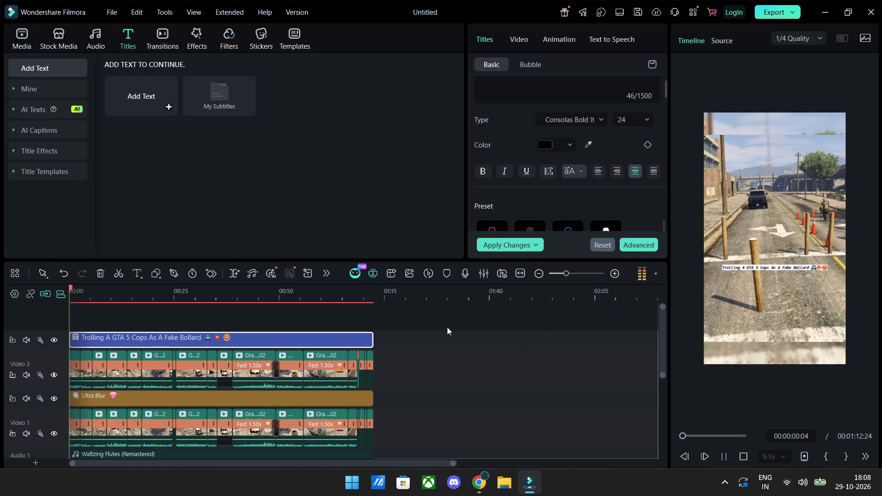
{"action": "key", "text": "space"}
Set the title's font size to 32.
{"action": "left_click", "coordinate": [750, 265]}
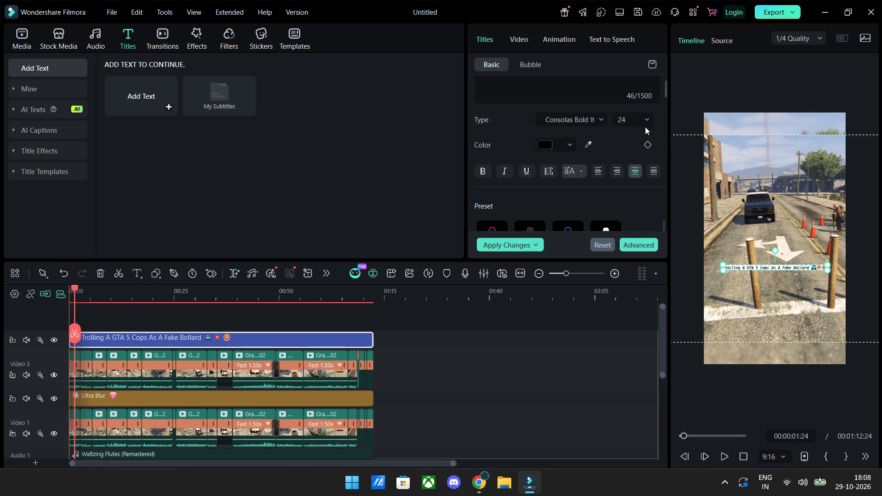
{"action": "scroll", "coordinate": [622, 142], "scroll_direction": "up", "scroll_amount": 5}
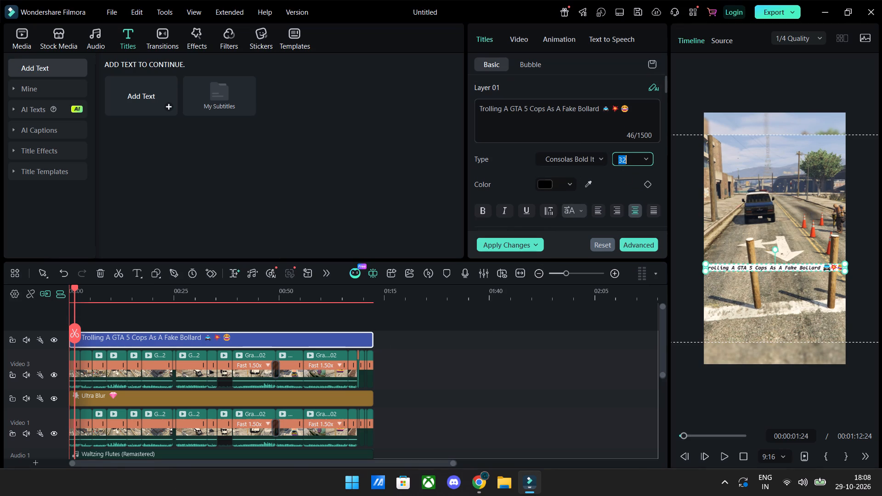
Cut "Fake Bollard" and its emojis from the title, keeping "Trolling A GTA 5 Cops As A" with a leading space.
{"action": "key", "text": "alt+Tab"}
{"action": "key", "text": "alt+Tab"}
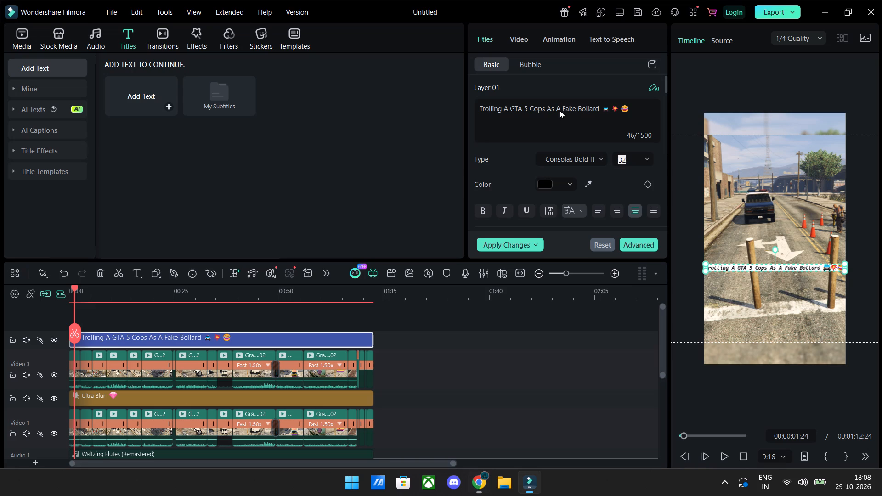
{"action": "left_click_drag", "start_coordinate": [562, 109], "coordinate": [565, 109]}
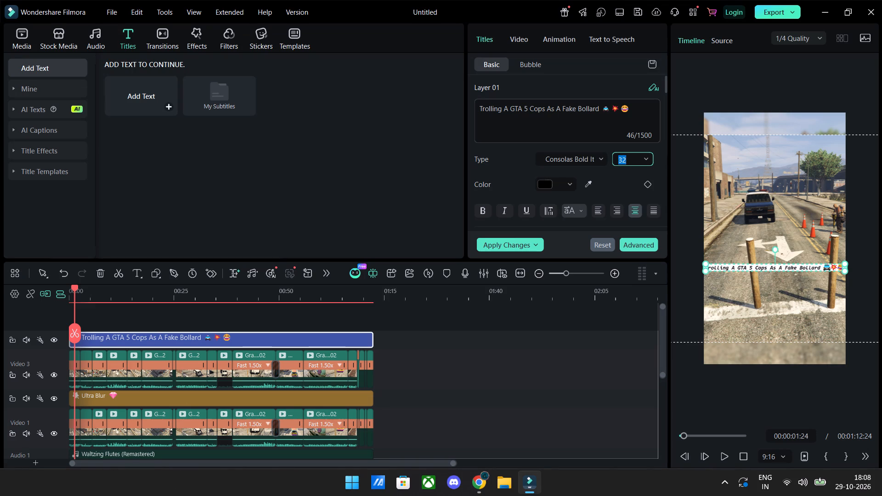
{"action": "left_click_drag", "start_coordinate": [565, 109], "coordinate": [657, 111]}
{"action": "key", "text": "ctrl+x"}
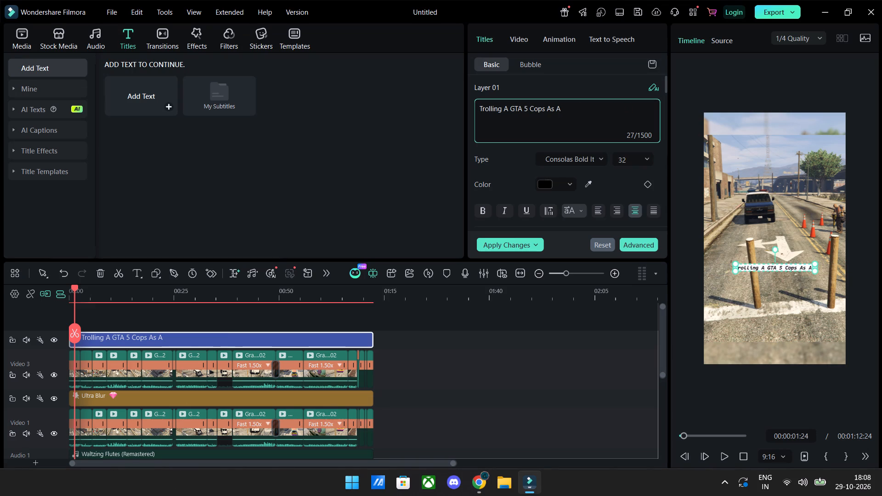
{"action": "left_click", "coordinate": [480, 106]}
{"action": "key", "text": "space"}
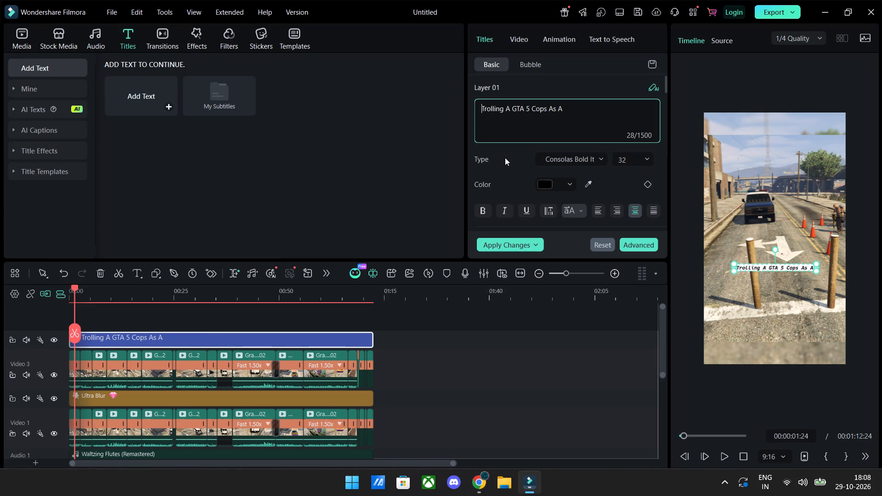
Set the shortened title's font size to 48.
{"action": "left_click", "coordinate": [643, 161]}
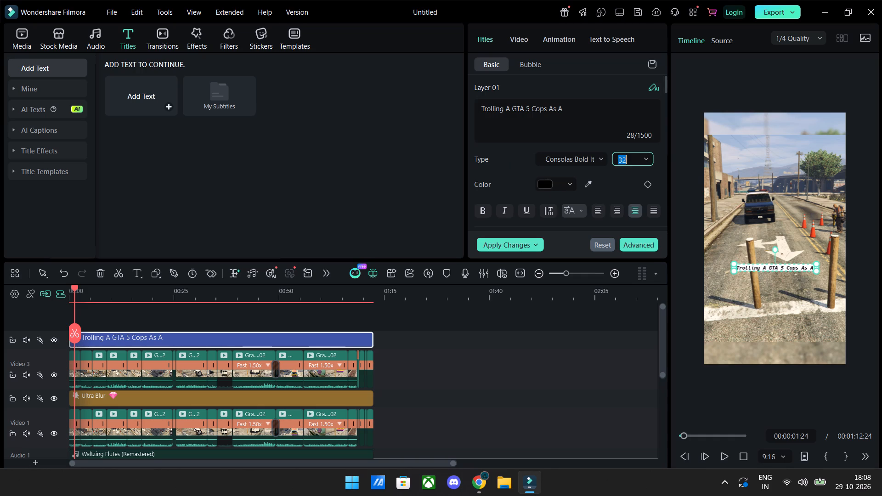
{"action": "left_click", "coordinate": [645, 163]}
{"action": "scroll", "coordinate": [628, 259], "scroll_direction": "down", "scroll_amount": 1}
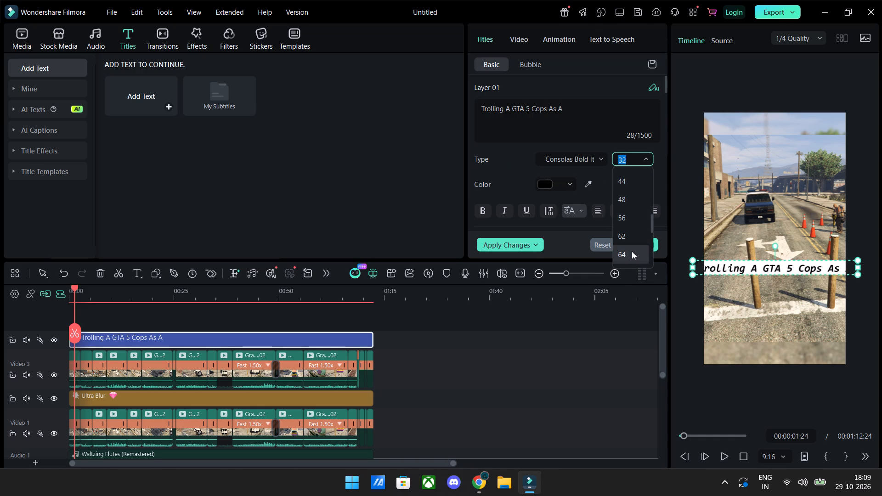
{"action": "left_click", "coordinate": [634, 202]}
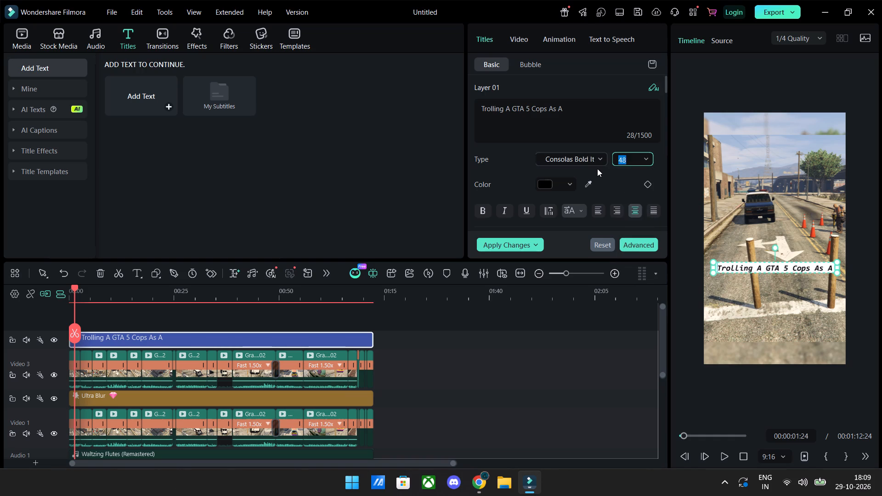
Change the title's font to Montserrat ExtraBold Italic.
{"action": "left_click", "coordinate": [593, 159]}
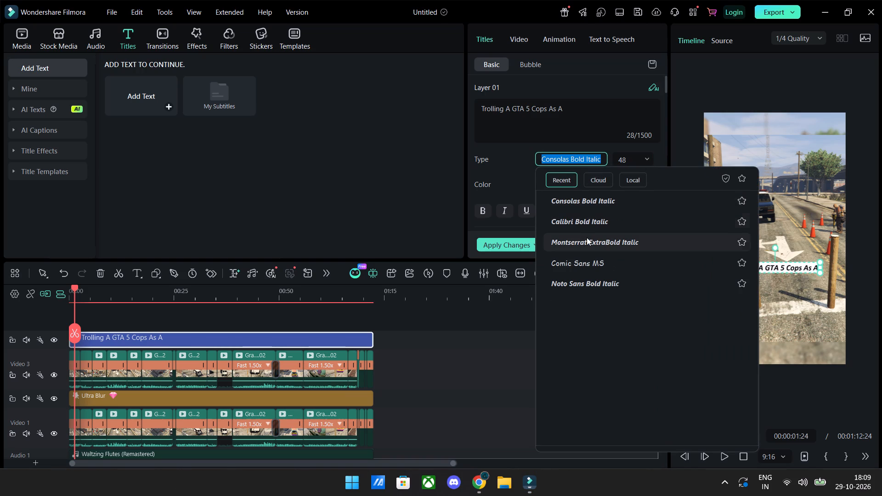
{"action": "left_click", "coordinate": [587, 238]}
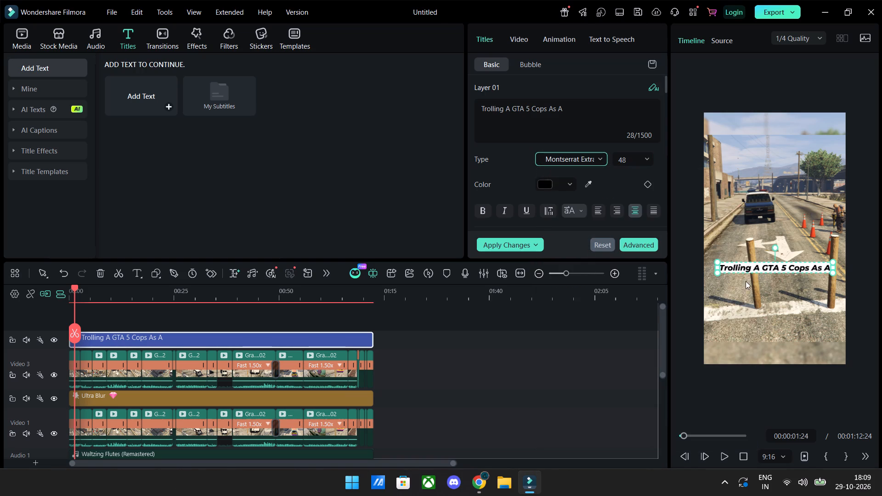
{"action": "left_click", "coordinate": [541, 318]}
Move the title up, centred on the upper edge of the sharp gameplay frame, and briefly play the video to check it.
{"action": "left_click", "coordinate": [753, 270]}
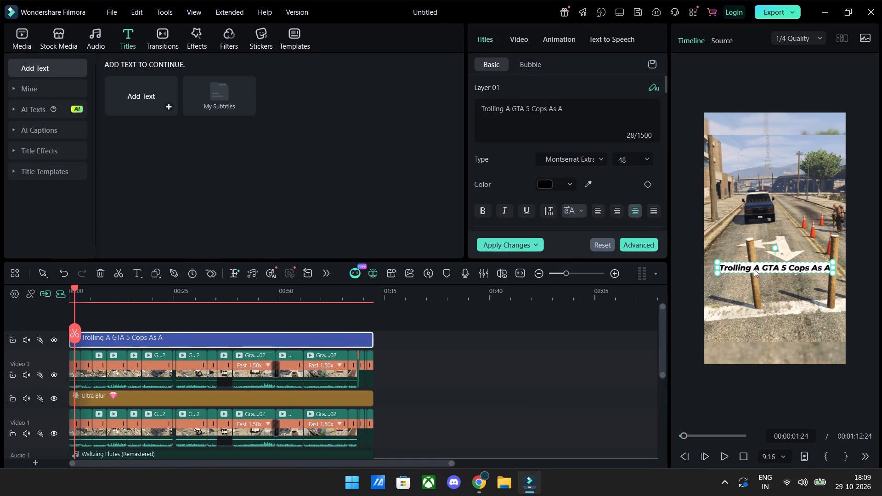
{"action": "left_click_drag", "start_coordinate": [759, 267], "coordinate": [759, 156]}
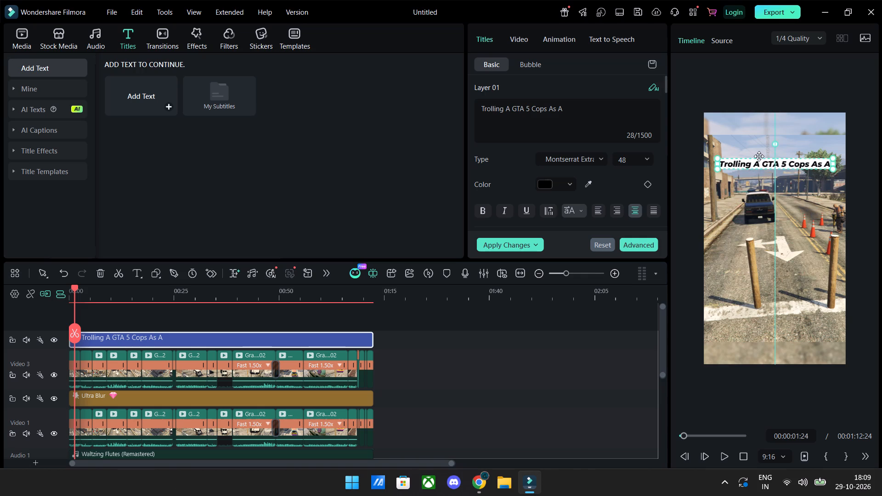
{"action": "left_click_drag", "start_coordinate": [759, 156], "coordinate": [761, 137]}
{"action": "key", "text": "space"}
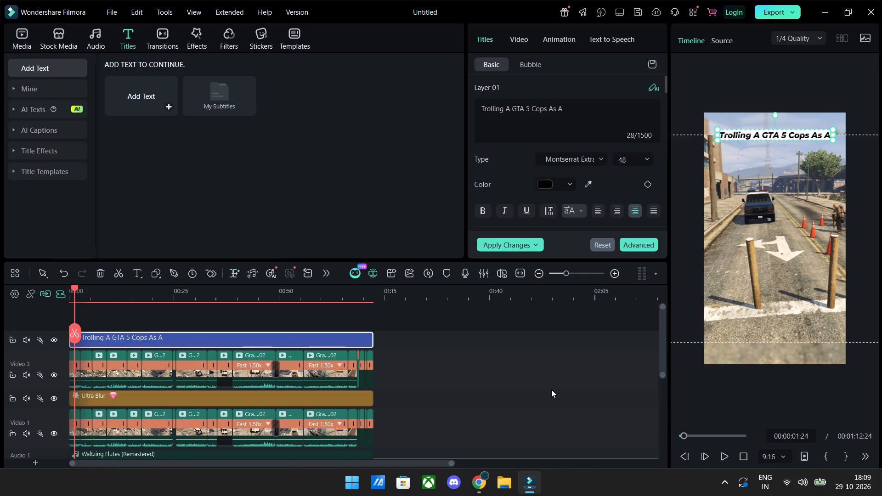
{"action": "key", "text": "space"}
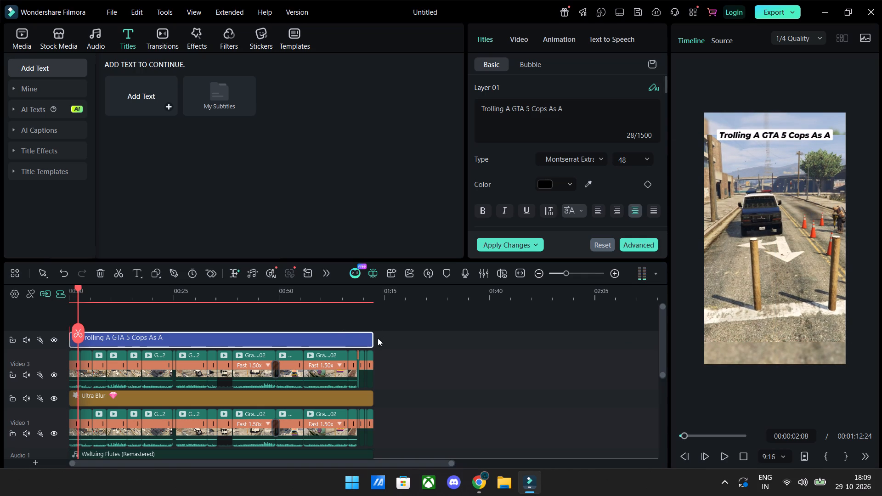
Copy the title clip and paste a duplicate onto the timeline for the second title line.
{"action": "key", "text": "ctrl+c"}
{"action": "key", "text": "ctrl+v"}
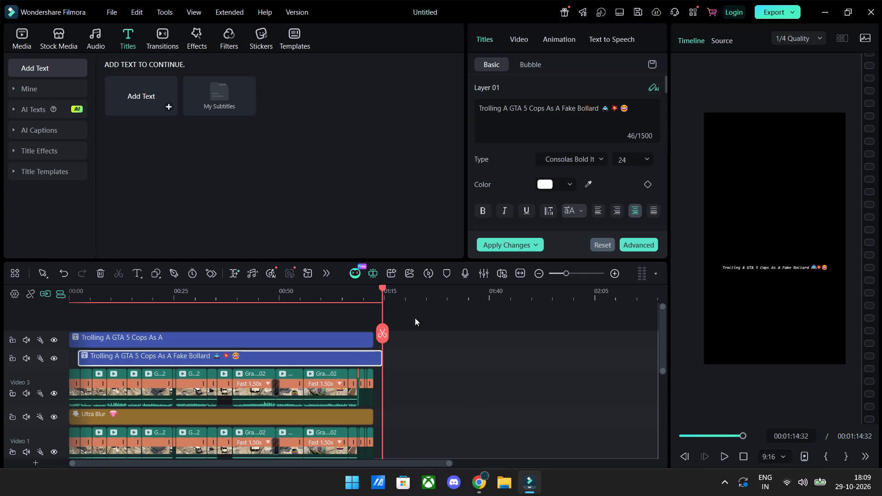
Undo the last paste and duplicate the "Trolling A GTA 5 Cops As A" title clip on the timeline instead.
{"action": "key", "text": "ctrl+z"}
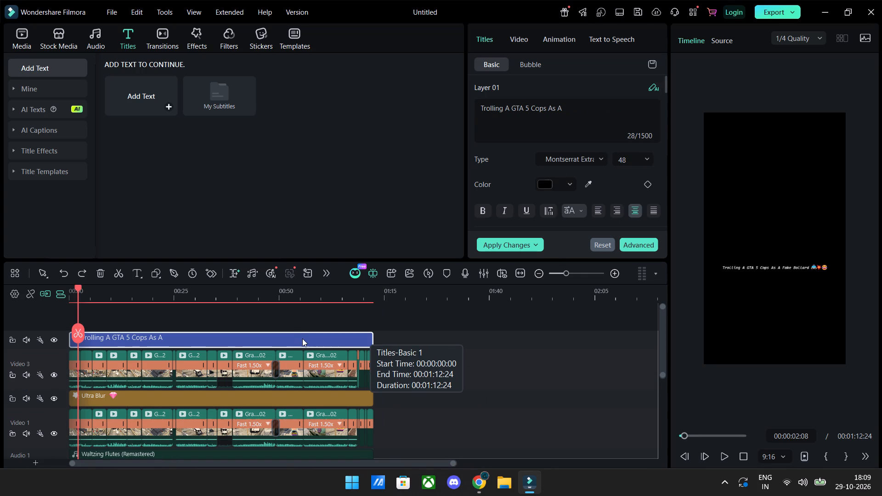
{"action": "left_click", "coordinate": [303, 339]}
{"action": "key", "text": "ctrl+c"}
{"action": "key", "text": "ctrl+v"}
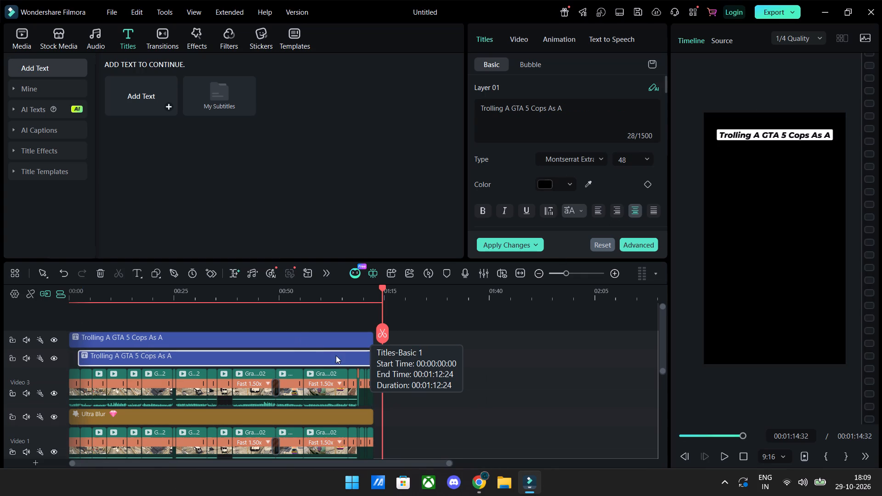
Move the duplicated title down in the preview, centred horizontally and clear of the first title line.
{"action": "left_click", "coordinate": [758, 137]}
{"action": "left_click_drag", "start_coordinate": [765, 136], "coordinate": [764, 155]}
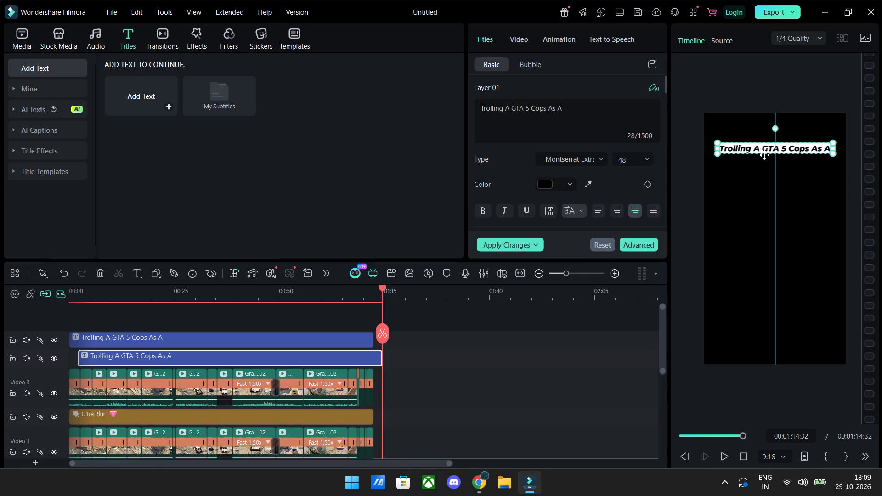
{"action": "left_click_drag", "start_coordinate": [764, 155], "coordinate": [763, 181]}
Replace the duplicate title's text with the copied "Fake Bollard" and its three emojis, adding one space before and one after.
{"action": "left_click_drag", "start_coordinate": [588, 107], "coordinate": [436, 113]}
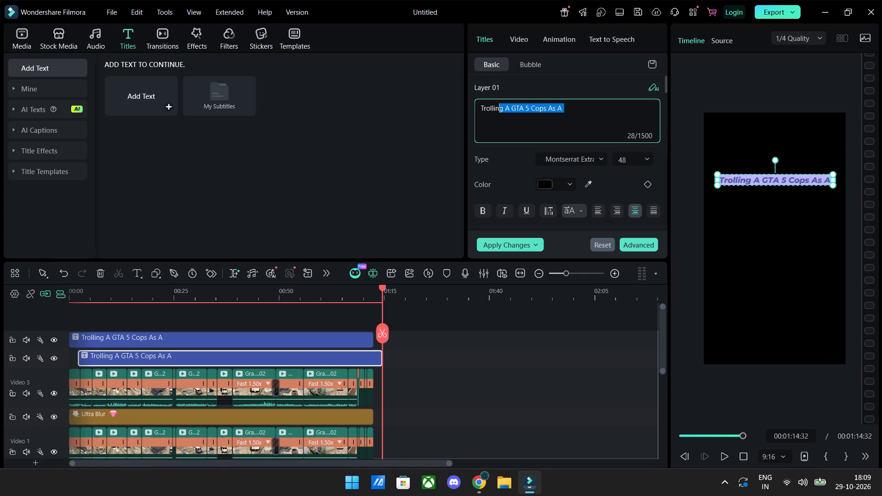
{"action": "left_click_drag", "start_coordinate": [436, 113], "coordinate": [479, 107]}
{"action": "key", "text": "BackSpace"}
{"action": "key", "text": "BackSpace"}
{"action": "key", "text": "BackSpace"}
{"action": "key", "text": "ctrl+v"}
{"action": "key", "text": "Left"}
{"action": "key", "text": "Right"}
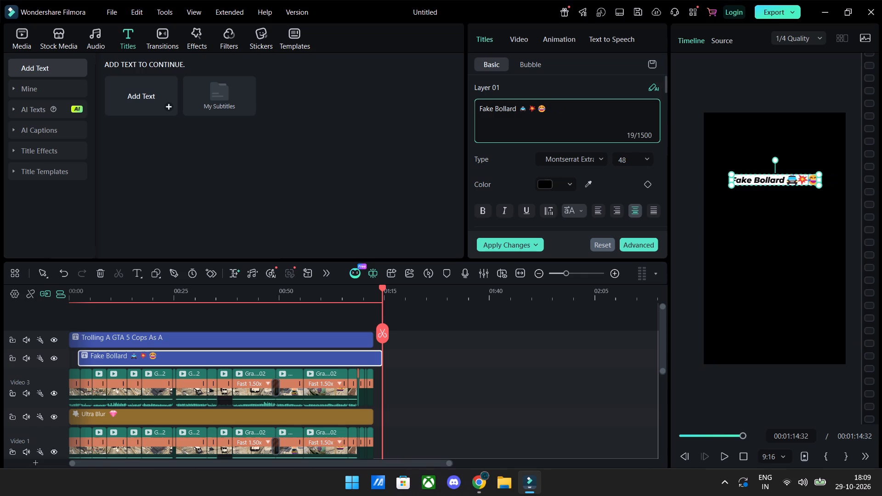
{"action": "key", "text": "space"}
{"action": "key", "text": "Left"}
{"action": "key", "text": "Left"}
{"action": "key", "text": "Left"}
{"action": "key", "text": "Left"}
{"action": "key", "text": "Left"}
{"action": "key", "text": "Left"}
{"action": "key", "text": "Left"}
{"action": "key", "text": "Left"}
{"action": "key", "text": "Left"}
{"action": "key", "text": "Left"}
{"action": "key", "text": "Left"}
{"action": "key", "text": "Left"}
{"action": "key", "text": "Left"}
{"action": "key", "text": "Left"}
{"action": "key", "text": "Left"}
{"action": "key", "text": "Left"}
{"action": "key", "text": "Left"}
{"action": "key", "text": "Left"}
{"action": "key", "text": "Left"}
{"action": "key", "text": "Left"}
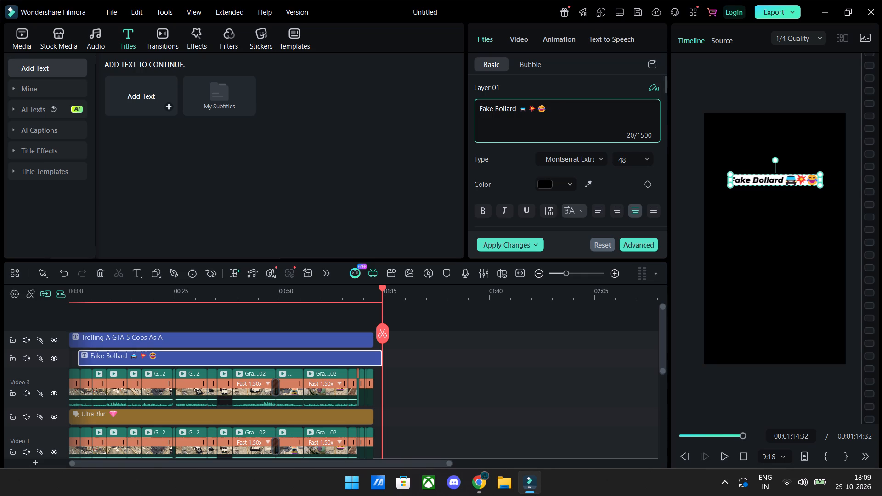
{"action": "key", "text": "space"}
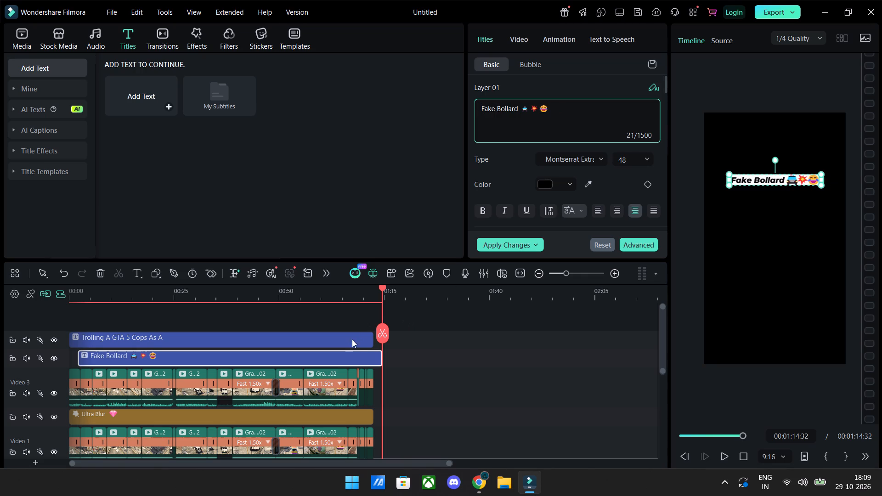
Move the "Fake Bollard" title clip to the start of the timeline, aligned with the first title clip.
{"action": "left_click_drag", "start_coordinate": [345, 359], "coordinate": [280, 362]}
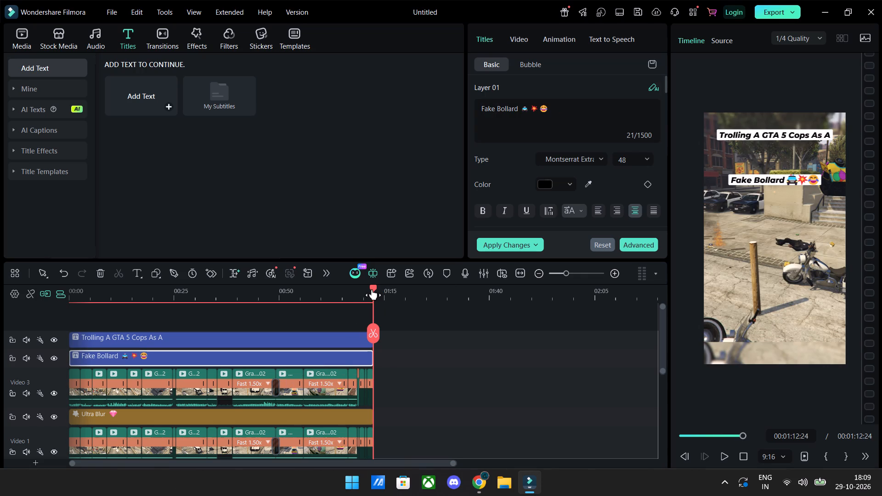
Move the "Fake Bollard" line up directly beneath the first title line, centred, and briefly play the video to check it.
{"action": "left_click", "coordinate": [776, 179]}
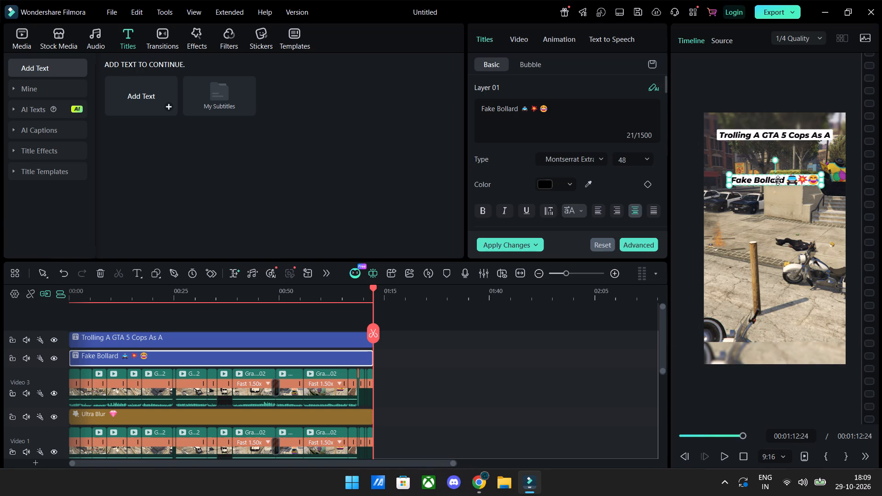
{"action": "left_click_drag", "start_coordinate": [778, 180], "coordinate": [779, 148]}
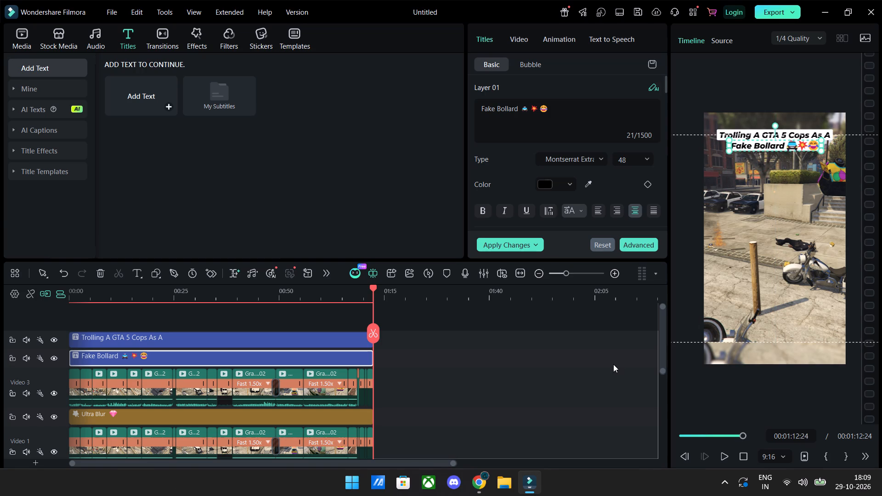
{"action": "key", "text": "space"}
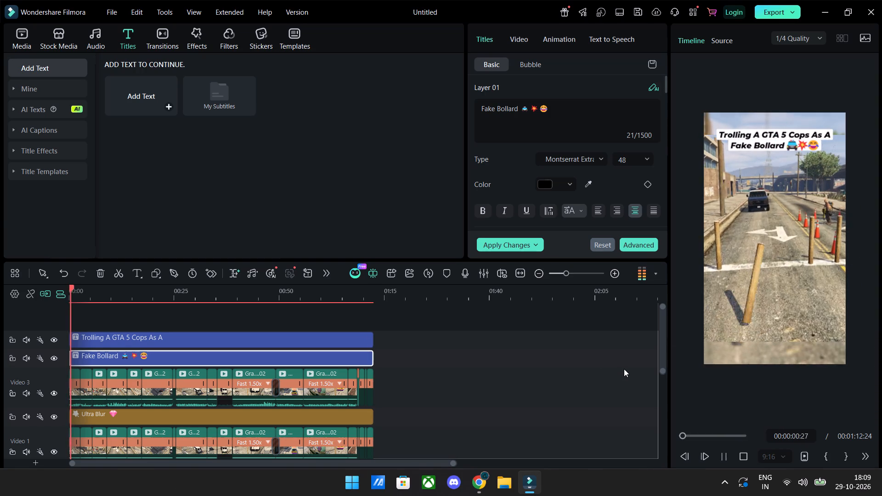
{"action": "key", "text": "space"}
Examine the second title's transform, background, outline, shadow, shape and glow settings, and play the video to judge its look.
{"action": "scroll", "coordinate": [591, 176], "scroll_direction": "down", "scroll_amount": 1}
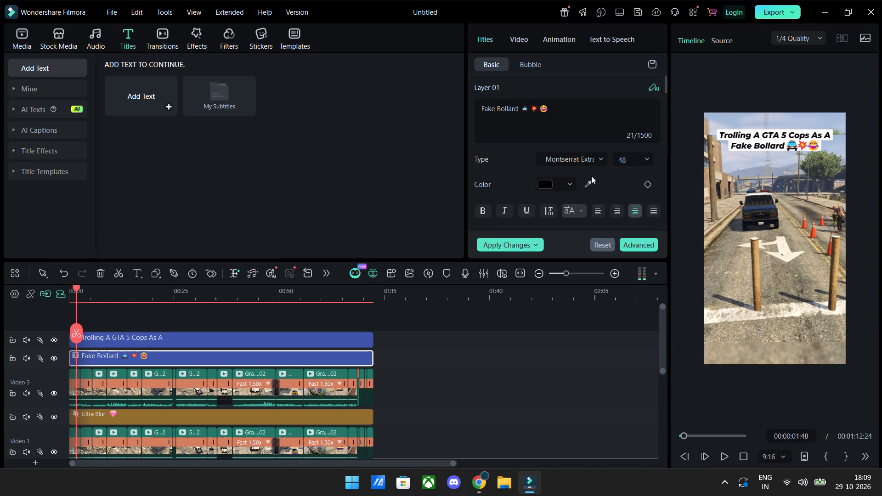
{"action": "scroll", "coordinate": [591, 176], "scroll_direction": "down", "scroll_amount": 7}
{"action": "scroll", "coordinate": [574, 209], "scroll_direction": "down", "scroll_amount": 2}
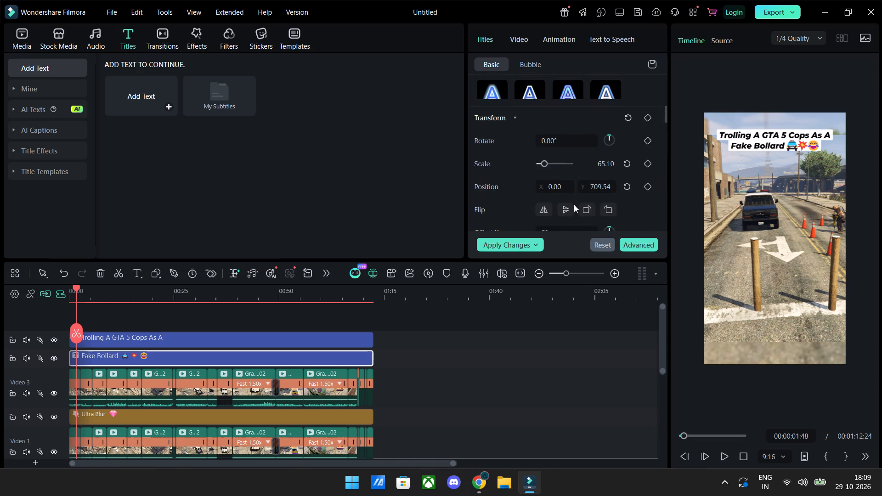
{"action": "scroll", "coordinate": [573, 203], "scroll_direction": "down", "scroll_amount": 11}
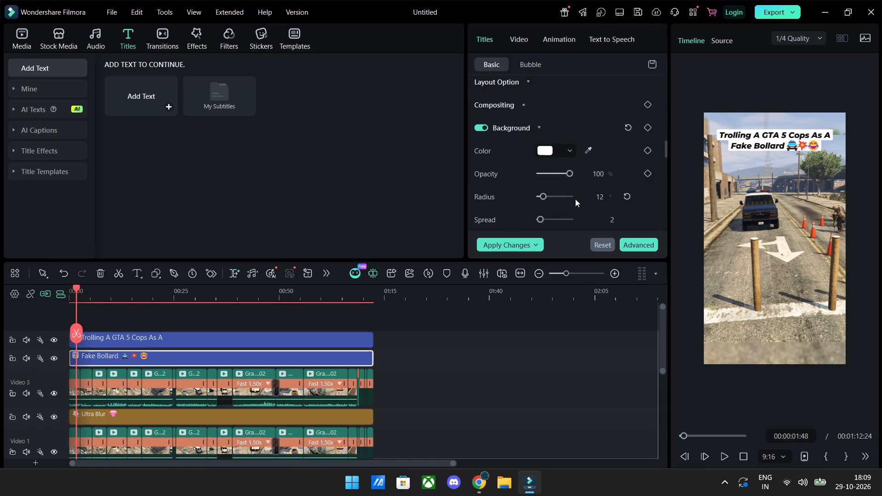
{"action": "scroll", "coordinate": [575, 199], "scroll_direction": "down", "scroll_amount": 1}
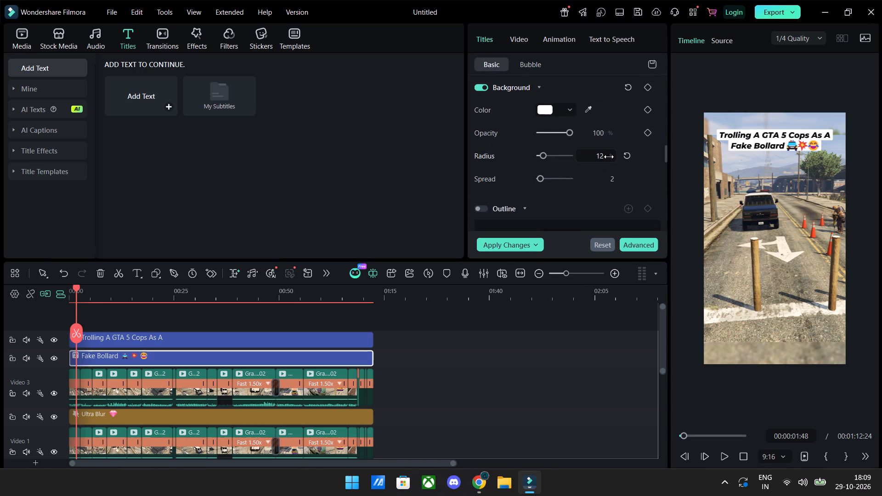
{"action": "scroll", "coordinate": [590, 186], "scroll_direction": "down", "scroll_amount": 5}
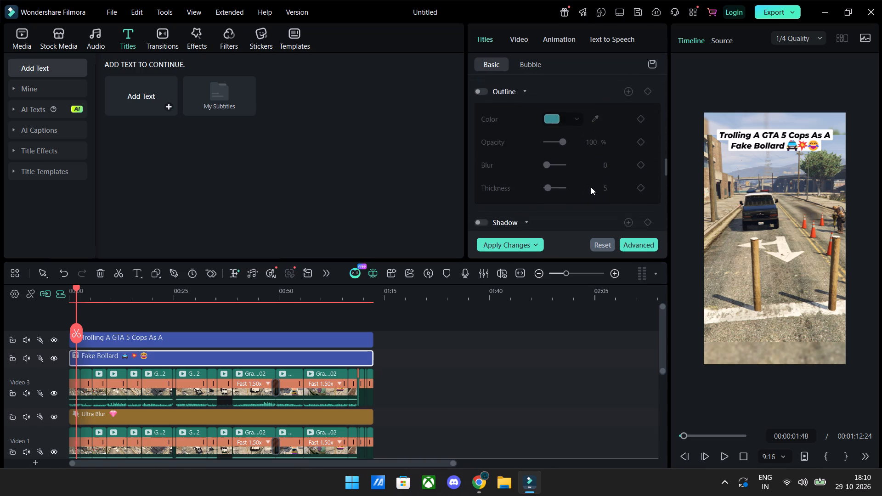
{"action": "scroll", "coordinate": [591, 187], "scroll_direction": "down", "scroll_amount": 3}
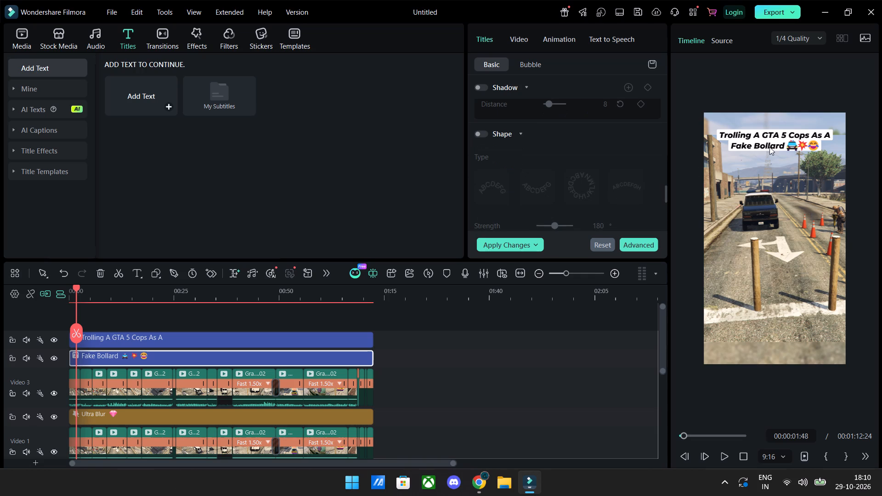
{"action": "scroll", "coordinate": [558, 165], "scroll_direction": "down", "scroll_amount": 5}
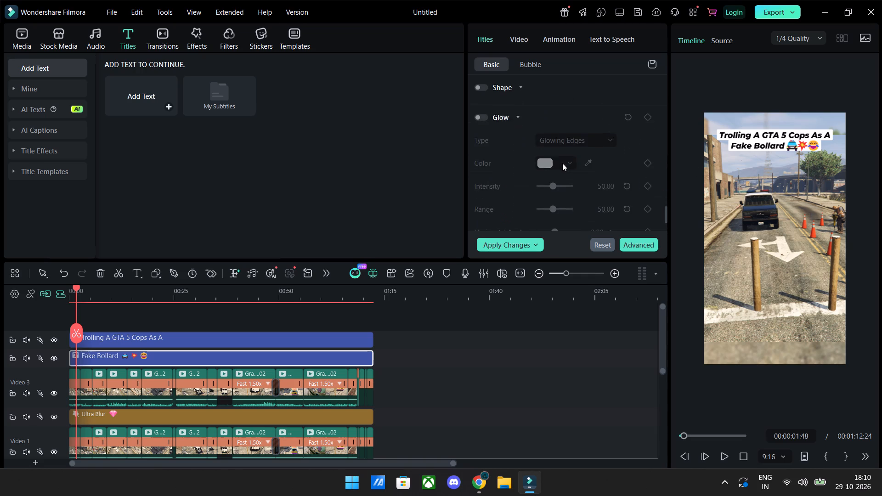
{"action": "scroll", "coordinate": [562, 163], "scroll_direction": "down", "scroll_amount": 2}
{"action": "key", "text": "space"}
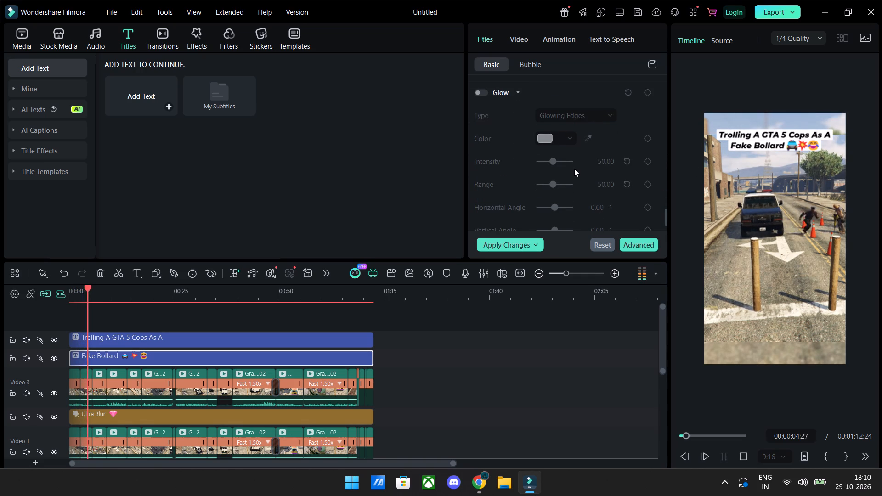
{"action": "key", "text": "space"}
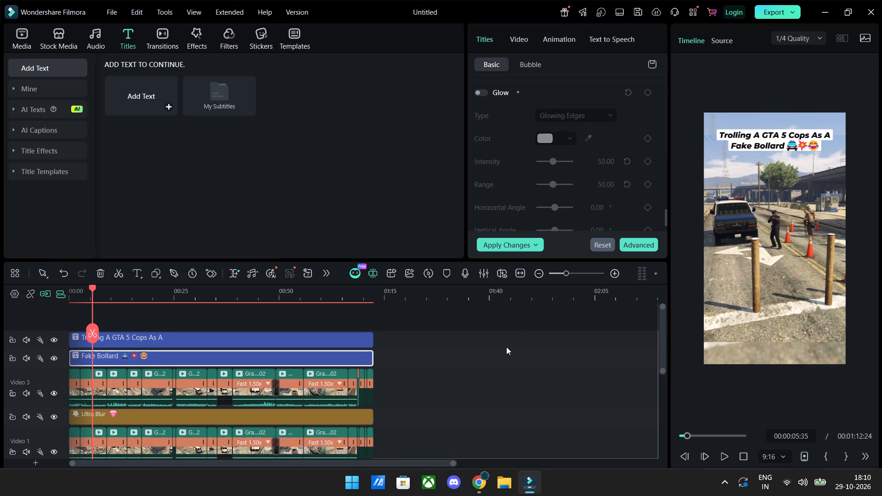
Set the vibrance of all the background gameplay clips on Video 1 to 100.
{"action": "scroll", "coordinate": [503, 341], "scroll_direction": "down", "scroll_amount": 1}
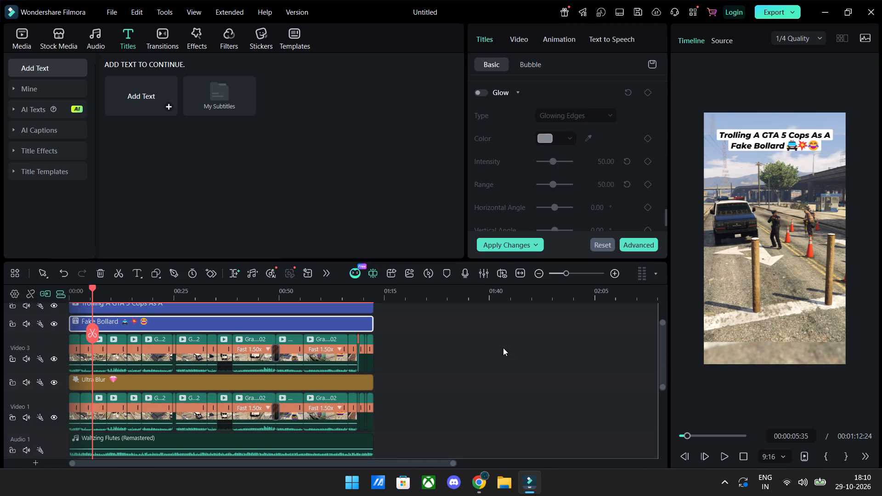
{"action": "left_click_drag", "start_coordinate": [460, 425], "coordinate": [435, 406]}
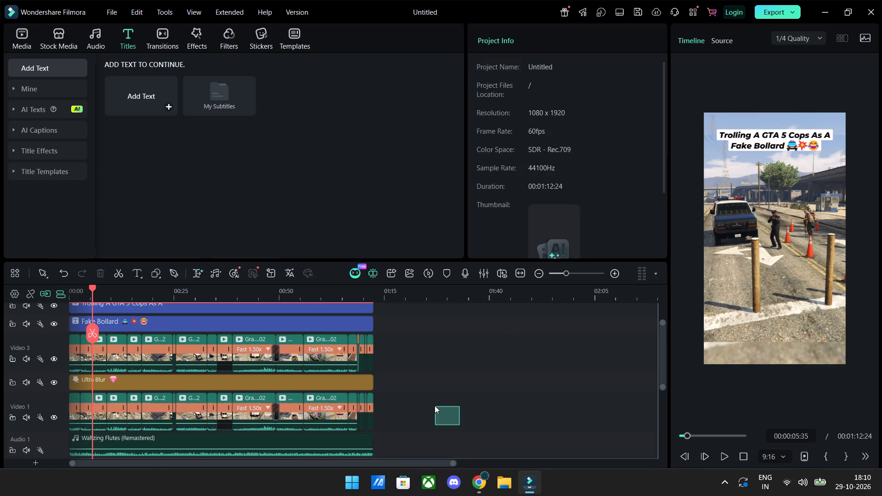
{"action": "left_click_drag", "start_coordinate": [435, 406], "coordinate": [118, 412]}
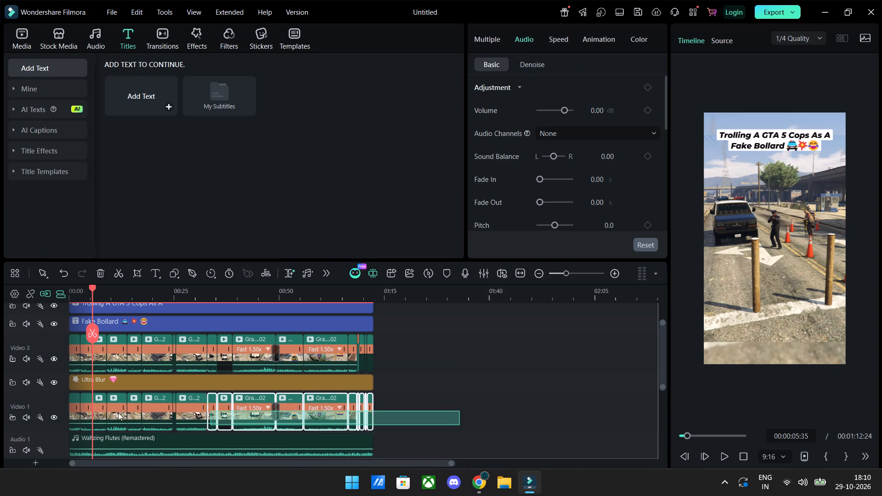
{"action": "left_click_drag", "start_coordinate": [118, 412], "coordinate": [0, 416]}
{"action": "left_click", "coordinate": [642, 36]}
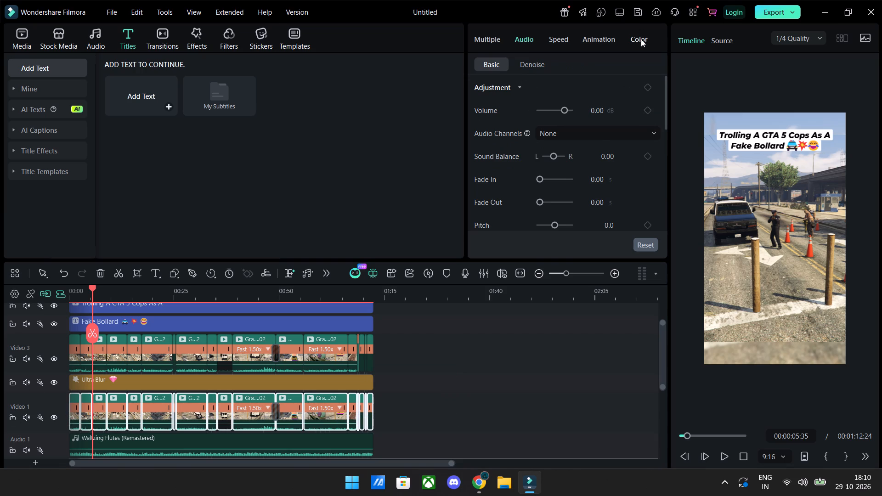
{"action": "scroll", "coordinate": [579, 159], "scroll_direction": "down", "scroll_amount": 5}
{"action": "scroll", "coordinate": [574, 217], "scroll_direction": "down", "scroll_amount": 3}
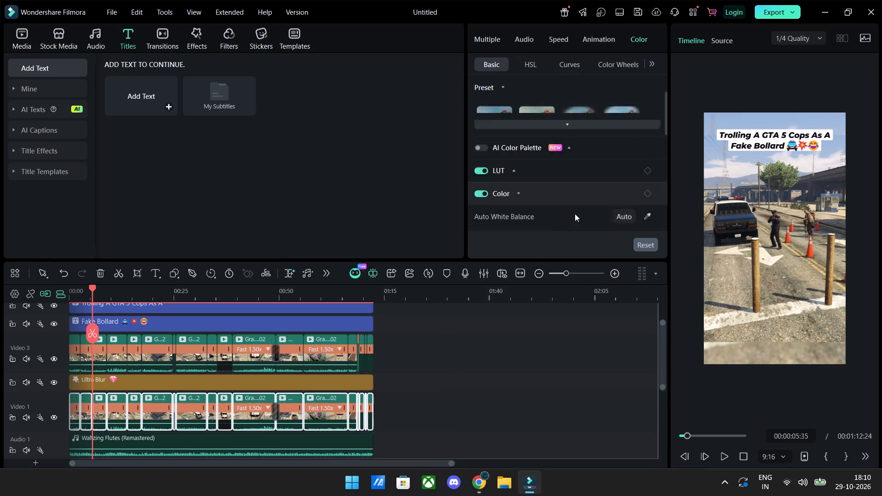
{"action": "scroll", "coordinate": [575, 212], "scroll_direction": "down", "scroll_amount": 1}
{"action": "scroll", "coordinate": [574, 203], "scroll_direction": "up", "scroll_amount": 1}
{"action": "left_click_drag", "start_coordinate": [556, 148], "coordinate": [624, 152]}
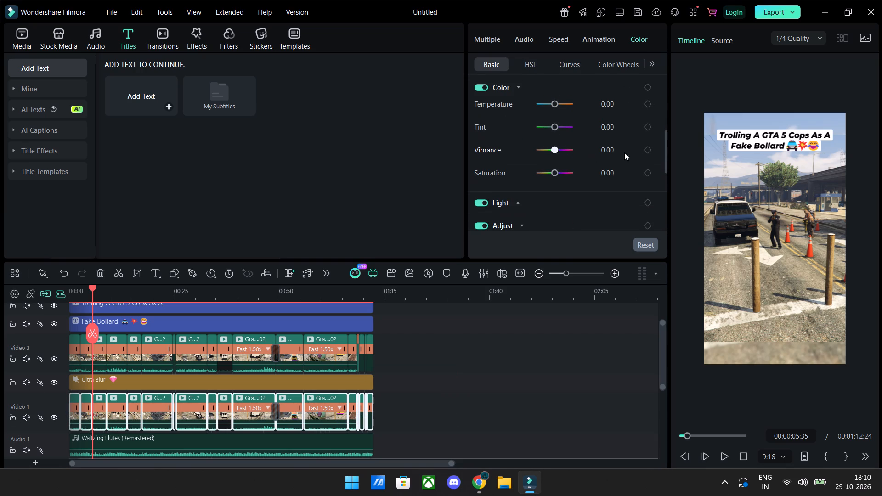
{"action": "left_click_drag", "start_coordinate": [624, 152], "coordinate": [654, 155]}
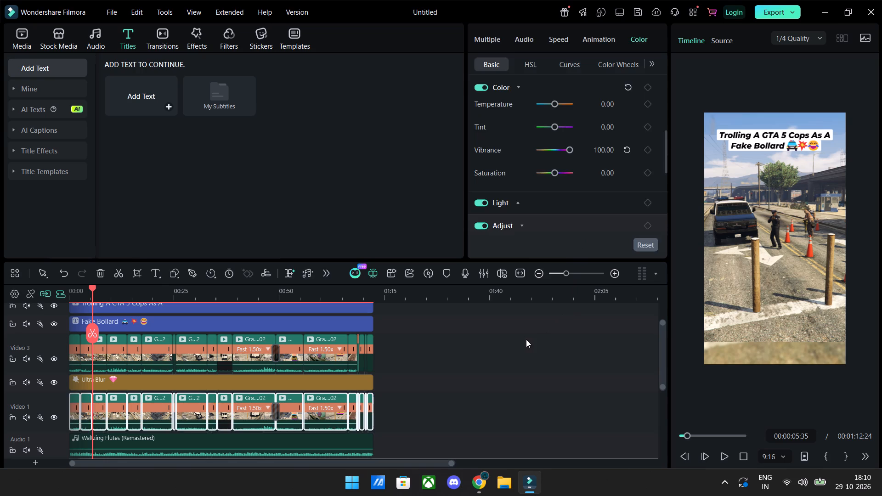
Set the vibrance of all the sharp gameplay clips on Video 3 to 100.
{"action": "left_click", "coordinate": [526, 339]}
{"action": "left_click_drag", "start_coordinate": [526, 339], "coordinate": [218, 340]}
{"action": "left_click_drag", "start_coordinate": [432, 345], "coordinate": [406, 352]}
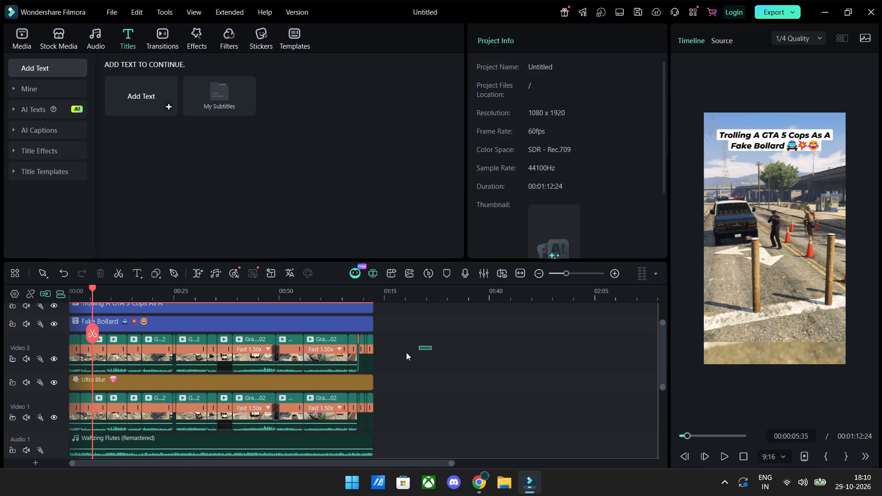
{"action": "left_click_drag", "start_coordinate": [406, 352], "coordinate": [28, 351]}
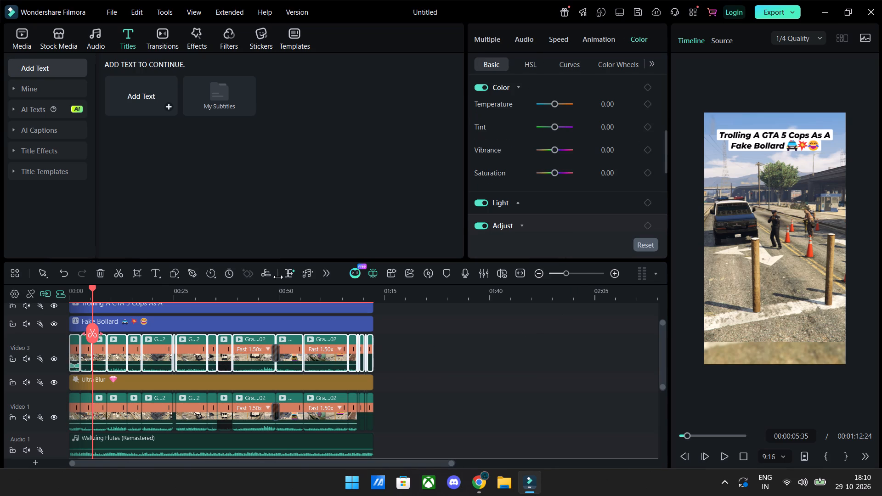
{"action": "left_click_drag", "start_coordinate": [557, 148], "coordinate": [589, 152]}
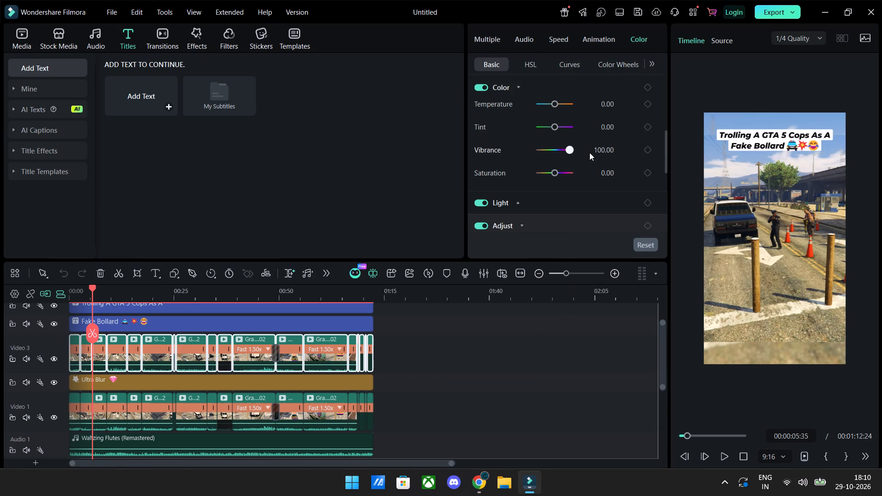
{"action": "left_click_drag", "start_coordinate": [589, 152], "coordinate": [604, 154]}
Play the short from the start to review the title and the boosted colours.
{"action": "key", "text": "space"}
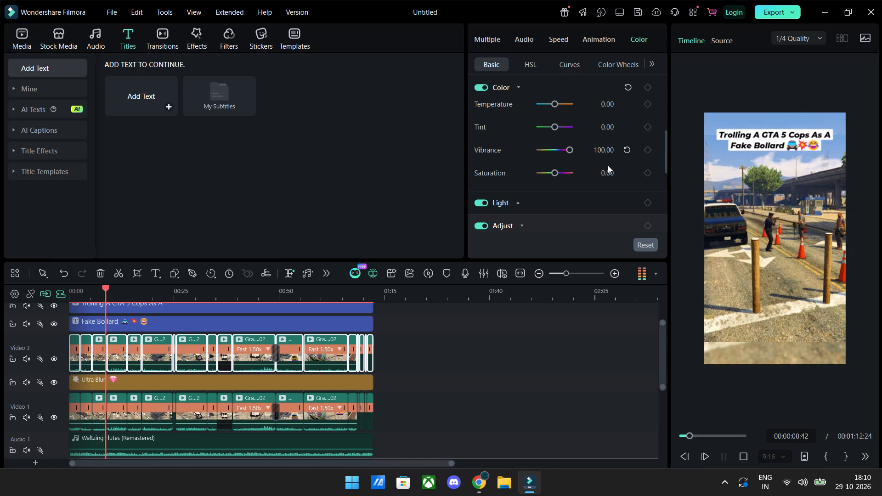
{"action": "key", "text": "space"}
{"action": "key", "text": "space"}
{"action": "left_click_drag", "start_coordinate": [687, 436], "coordinate": [633, 439]}
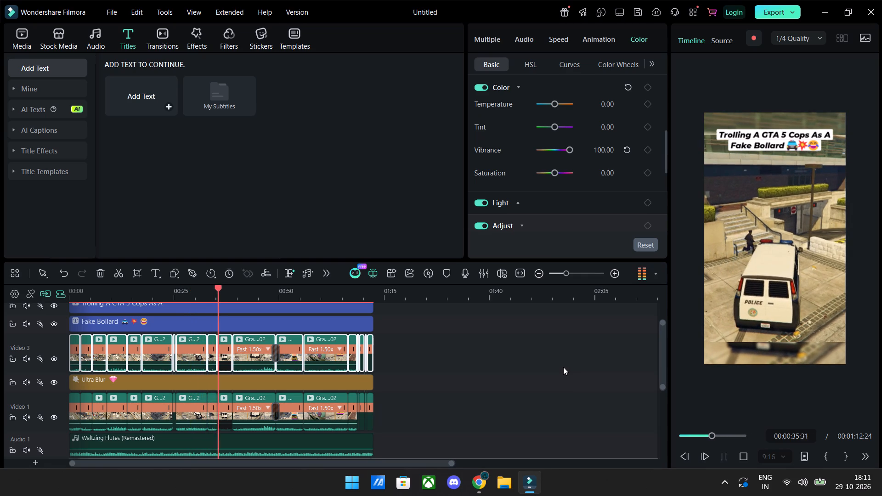
{"action": "key", "text": "space"}
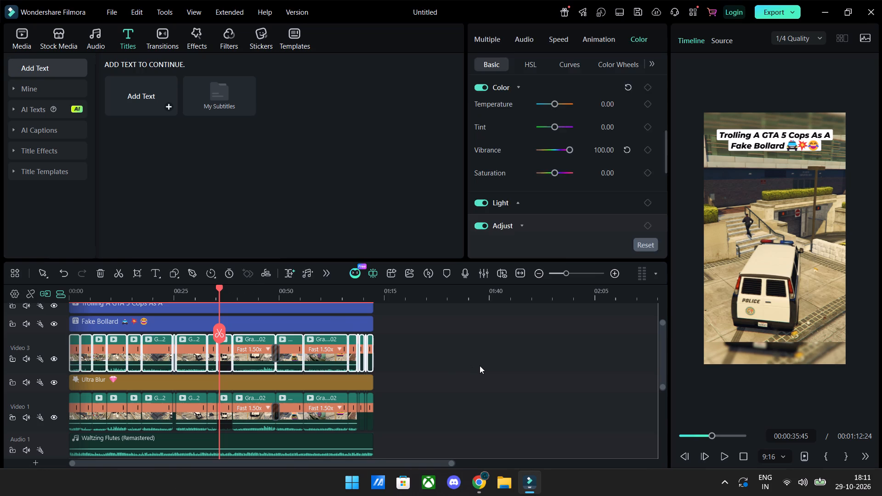
Replay the gameplay from about 31 seconds to check the police van section with the boosted colours.
{"action": "left_click", "coordinate": [480, 366]}
{"action": "left_click_drag", "start_coordinate": [219, 288], "coordinate": [204, 288]}
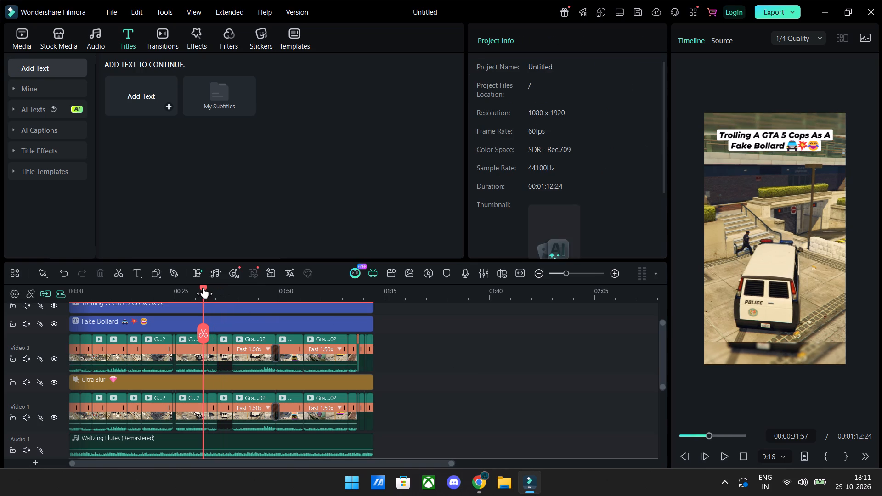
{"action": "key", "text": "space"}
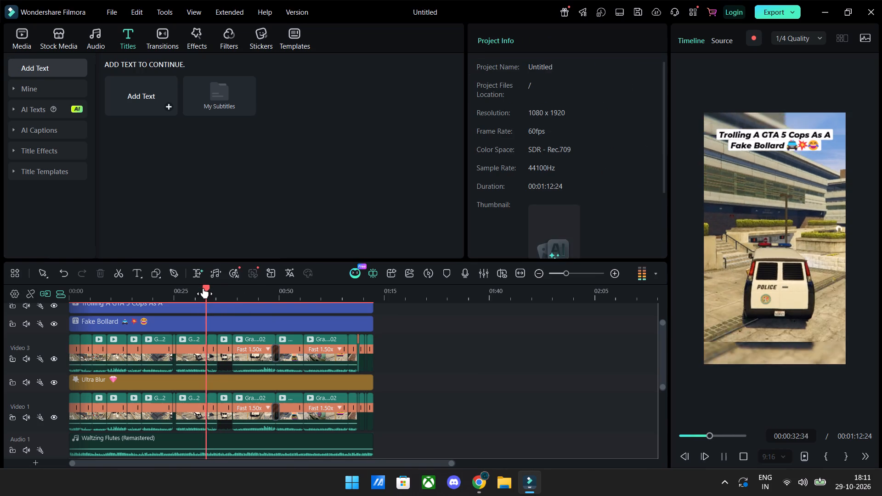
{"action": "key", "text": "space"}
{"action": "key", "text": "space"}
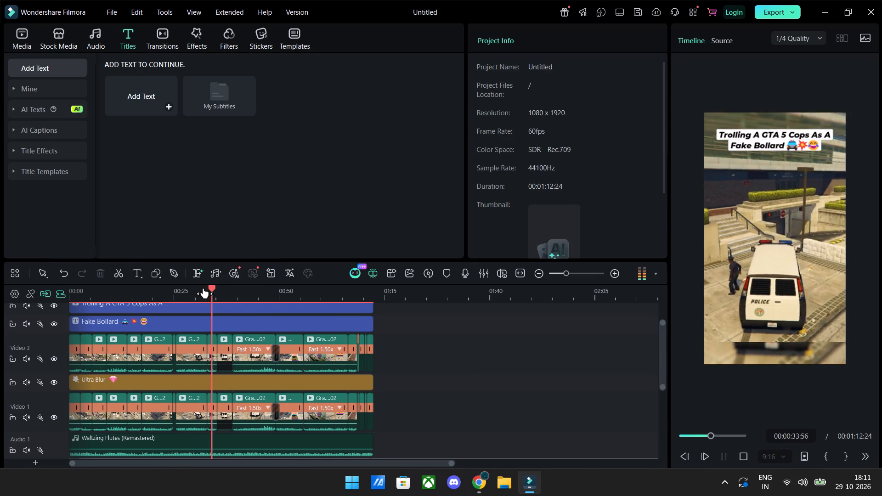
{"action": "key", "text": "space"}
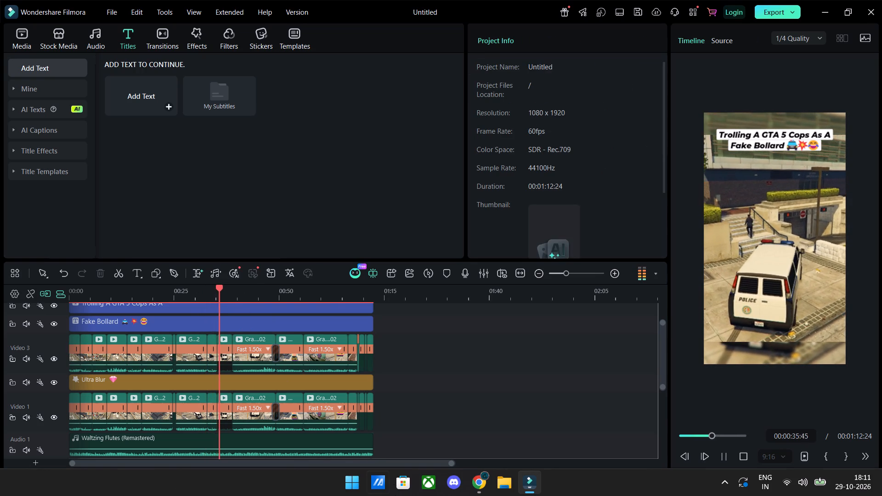
{"action": "left_click", "coordinate": [471, 474]}
{"action": "left_click", "coordinate": [471, 473]}
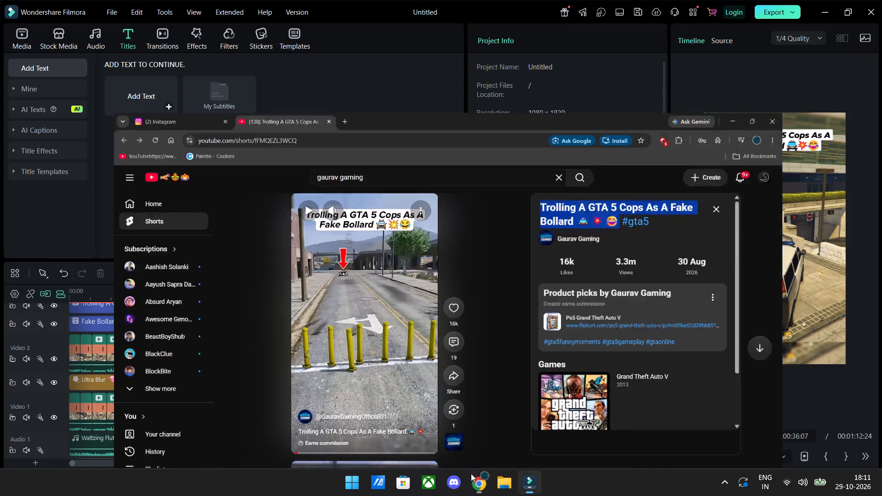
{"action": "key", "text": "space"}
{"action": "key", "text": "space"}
Switch to Instagram in Chrome, browse the feed and read the slides and comments of pprxteam's post about its coach.
{"action": "left_click", "coordinate": [476, 471]}
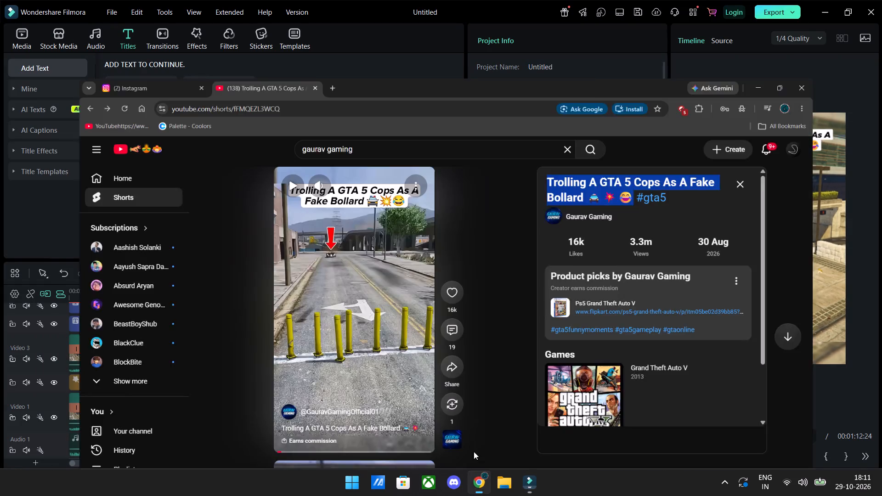
{"action": "left_click", "coordinate": [96, 0]}
{"action": "scroll", "coordinate": [738, 341], "scroll_direction": "down", "scroll_amount": 1}
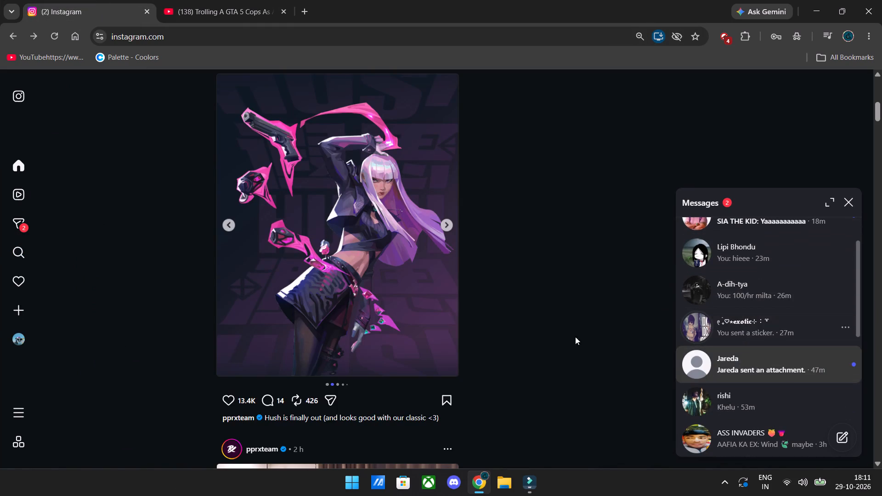
{"action": "scroll", "coordinate": [495, 351], "scroll_direction": "down", "scroll_amount": 6}
{"action": "scroll", "coordinate": [457, 338], "scroll_direction": "down", "scroll_amount": 10}
{"action": "scroll", "coordinate": [456, 344], "scroll_direction": "up", "scroll_amount": 6}
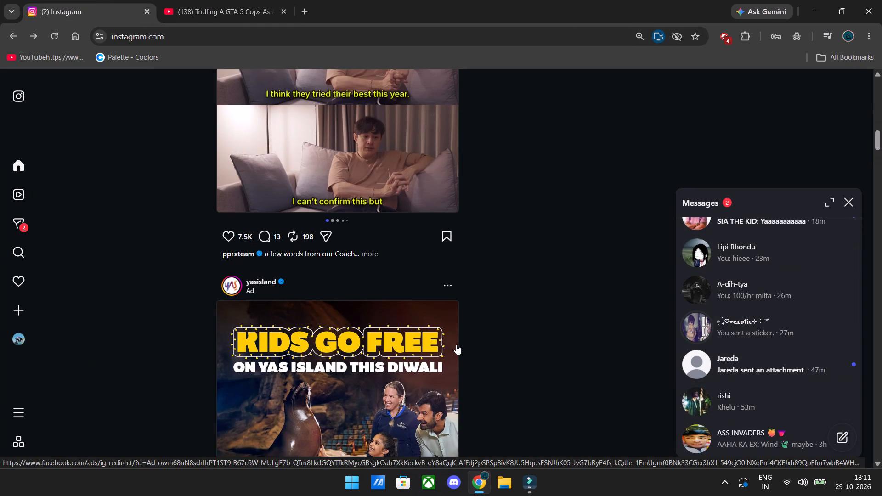
{"action": "scroll", "coordinate": [456, 318], "scroll_direction": "up", "scroll_amount": 4}
{"action": "left_click", "coordinate": [451, 283]}
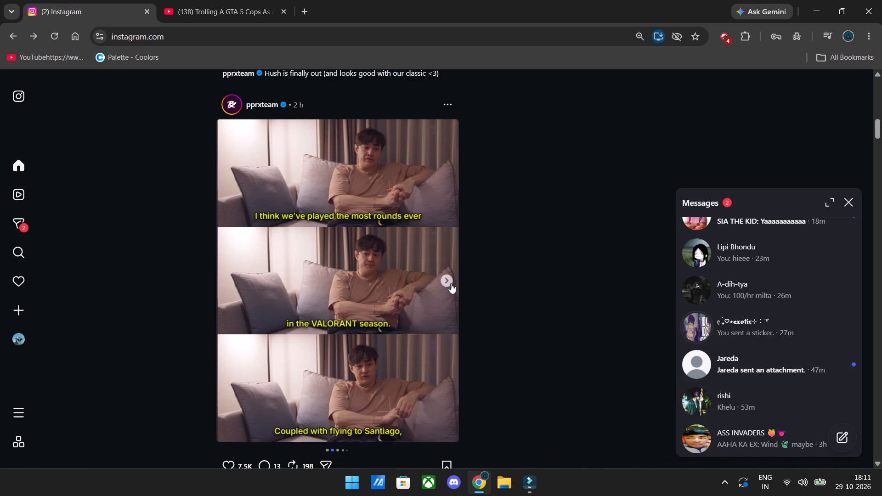
{"action": "left_click", "coordinate": [451, 283]}
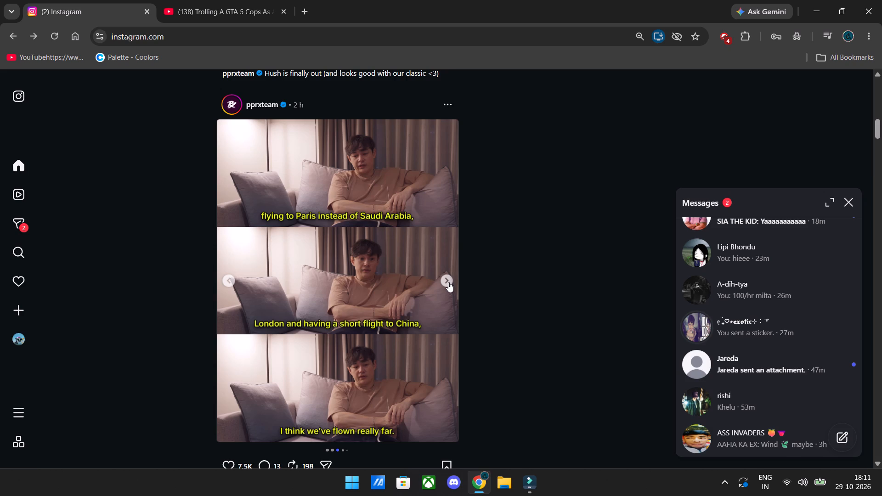
{"action": "left_click", "coordinate": [448, 282]}
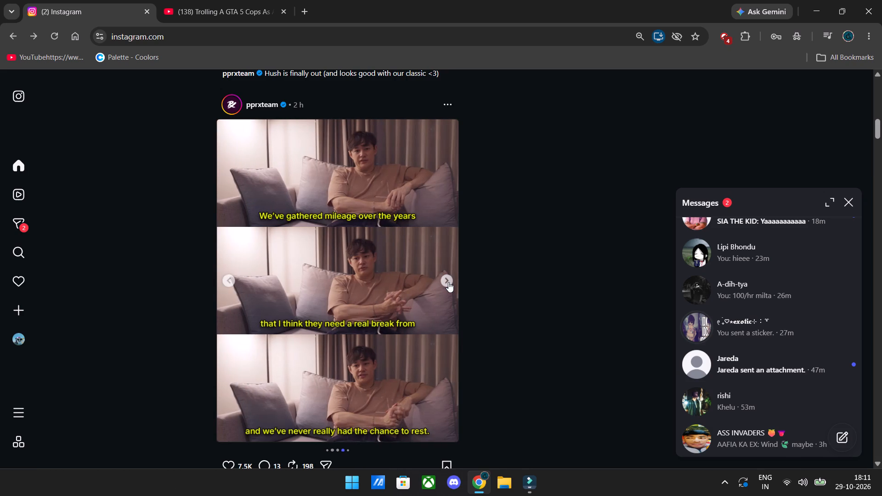
{"action": "left_click", "coordinate": [448, 282]}
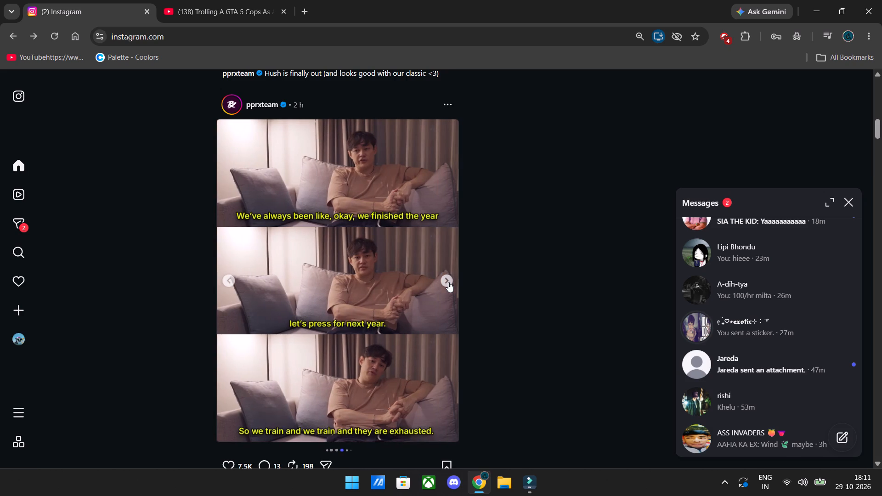
{"action": "left_click", "coordinate": [448, 282]}
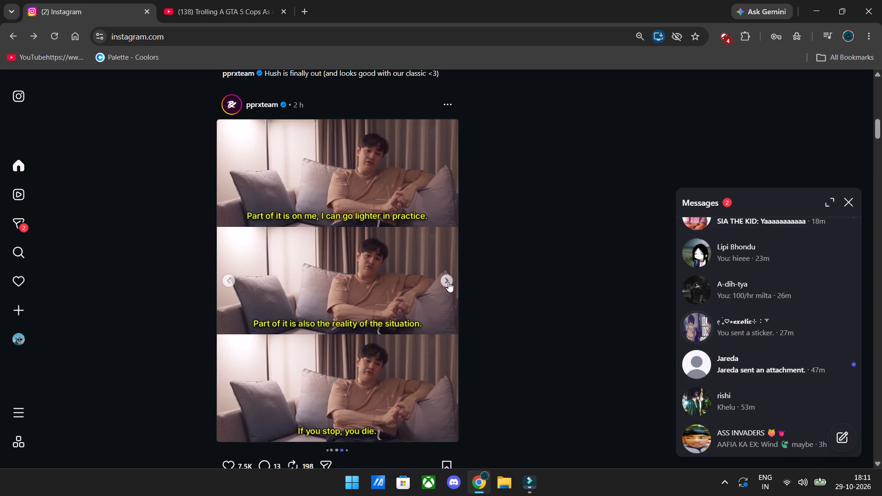
{"action": "left_click", "coordinate": [448, 282]}
{"action": "scroll", "coordinate": [437, 296], "scroll_direction": "down", "scroll_amount": 3}
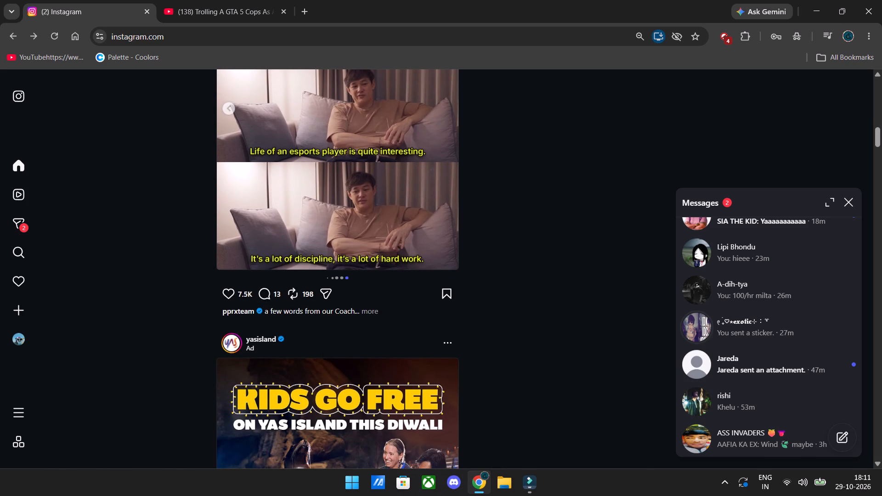
{"action": "left_click", "coordinate": [266, 289]}
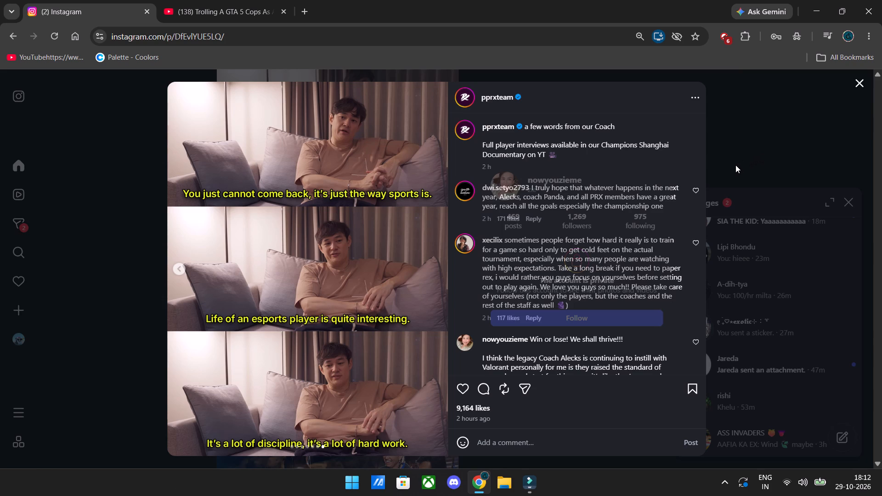
{"action": "scroll", "coordinate": [598, 274], "scroll_direction": "down", "scroll_amount": 4}
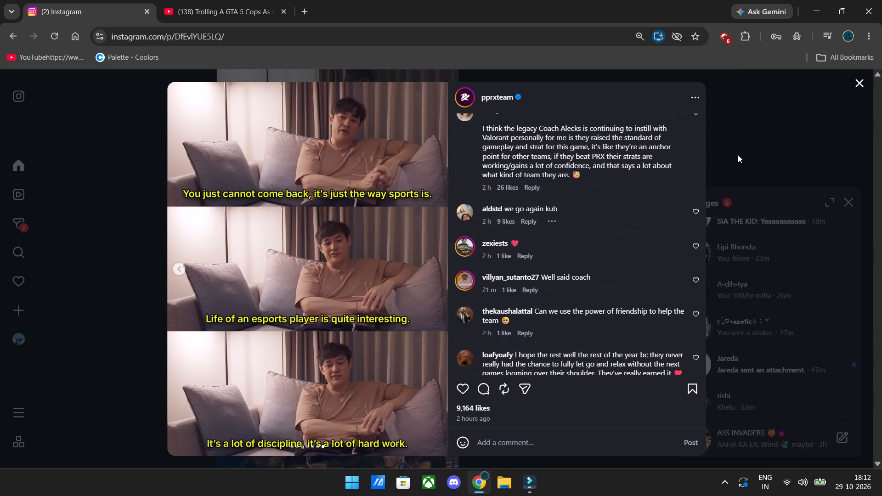
{"action": "left_click", "coordinate": [775, 120]}
Bring up Wondershare Filmora's Performance Warning and dismiss it.
{"action": "left_click", "coordinate": [533, 485]}
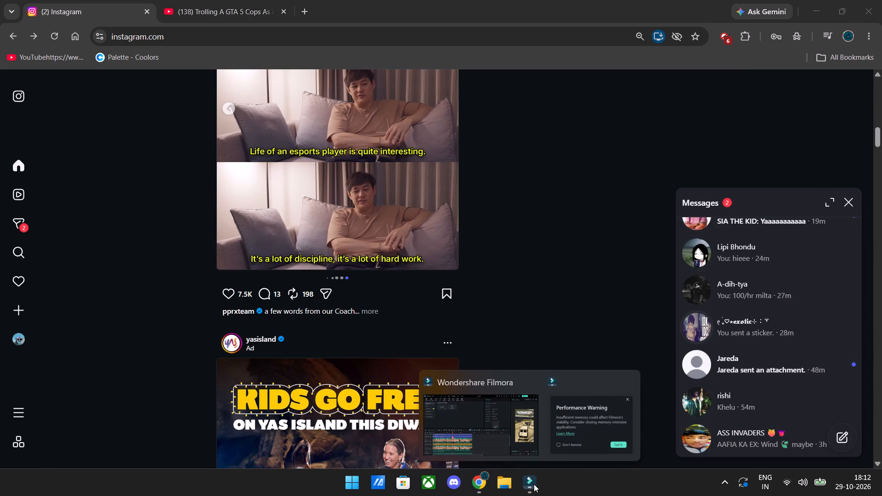
{"action": "left_click", "coordinate": [534, 484]}
{"action": "left_click", "coordinate": [601, 437]}
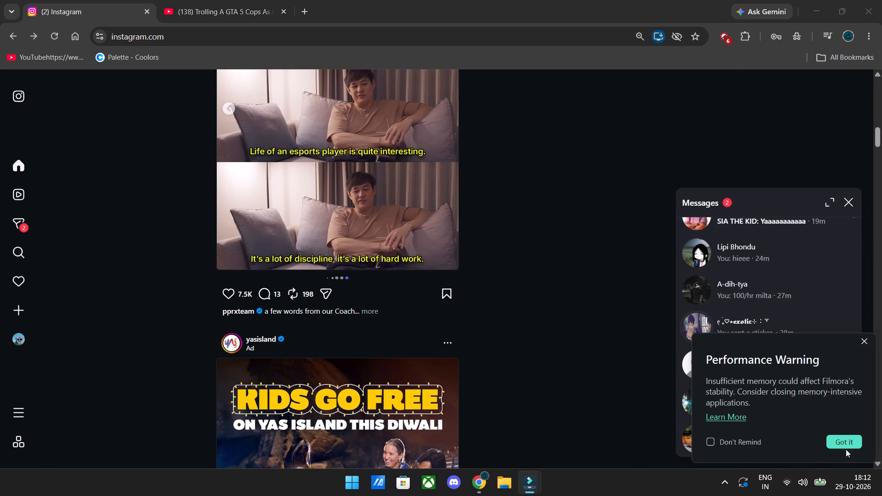
{"action": "left_click", "coordinate": [837, 437]}
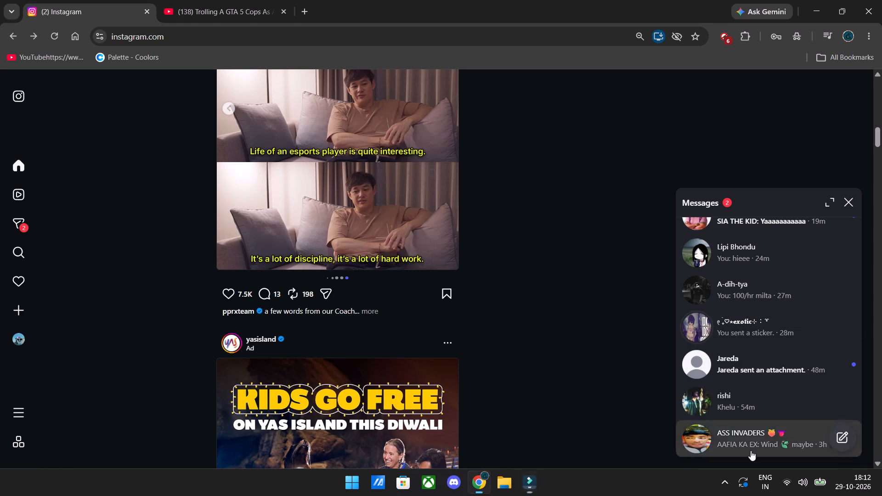
Close the Chrome window showing Instagram and return to Filmora.
{"action": "left_click", "coordinate": [881, 6]}
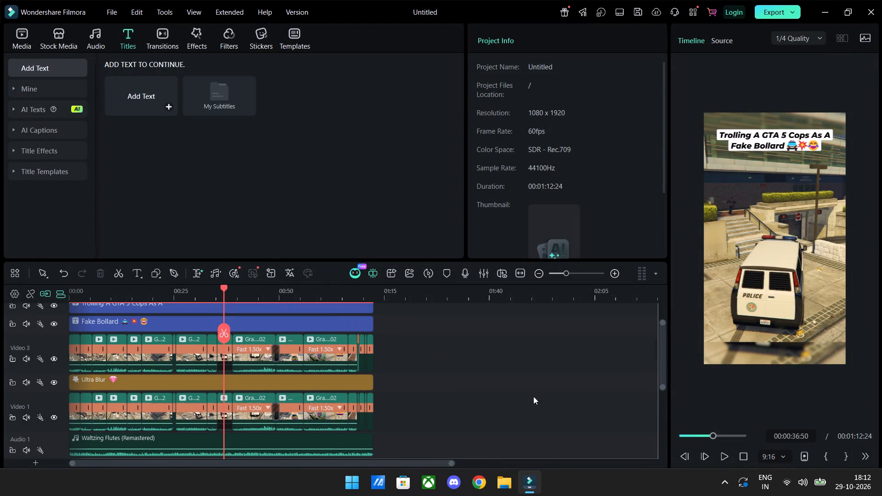
Continue playing the short to review the title, colours and cuts in its second half.
{"action": "key", "text": "space"}
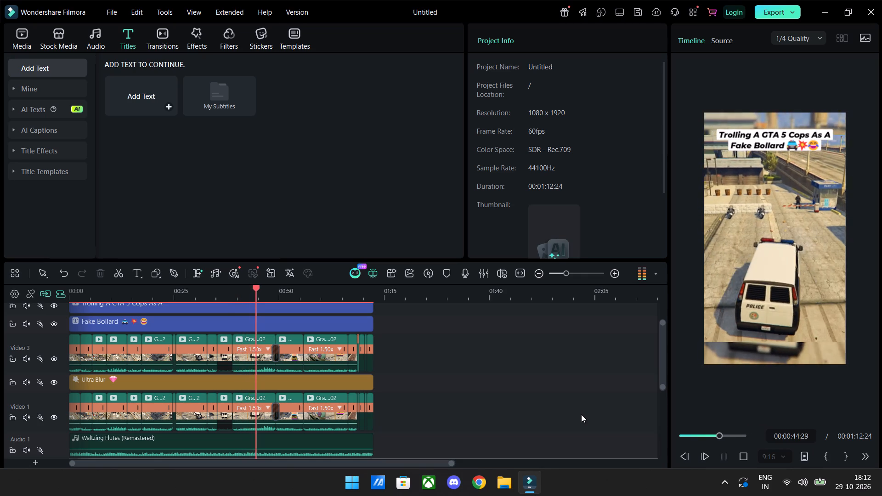
{"action": "key", "text": "space"}
{"action": "key", "text": "space"}
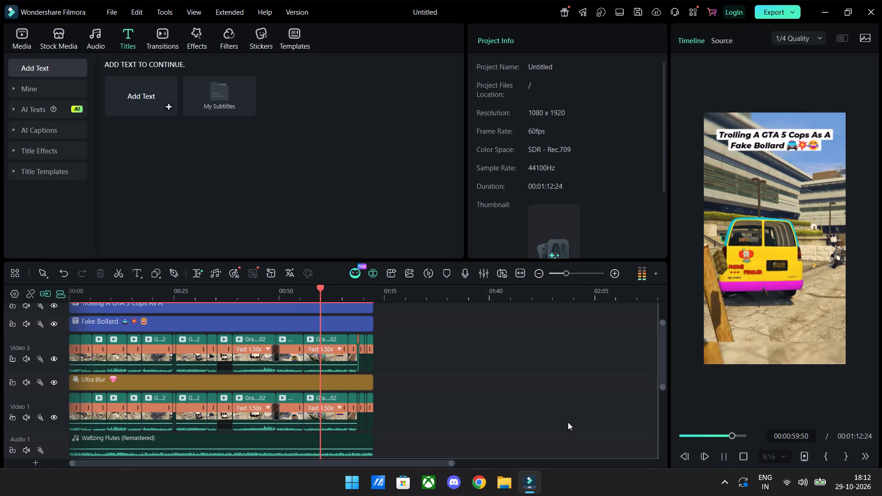
{"action": "key", "text": "space"}
{"action": "key", "text": "space"}
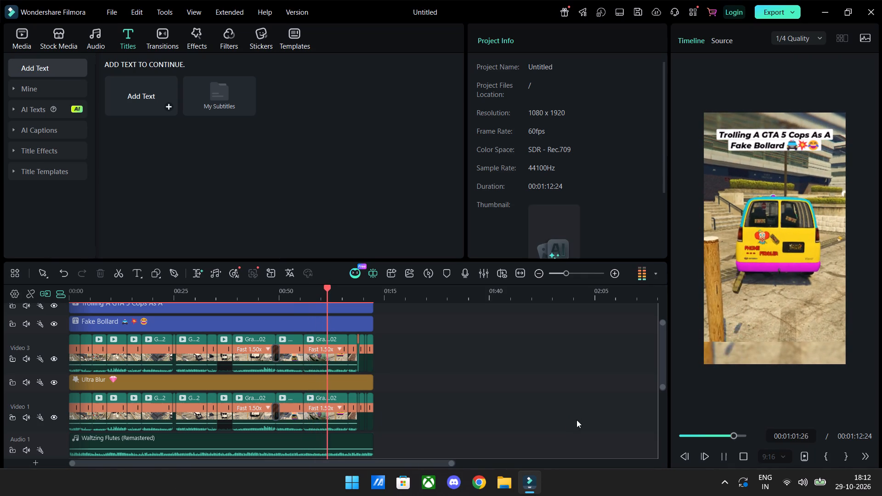
{"action": "key", "text": "space"}
Give all the sharp gameplay clips on Video 3 the teal-blue colour mark.
{"action": "left_click_drag", "start_coordinate": [515, 350], "coordinate": [268, 355]}
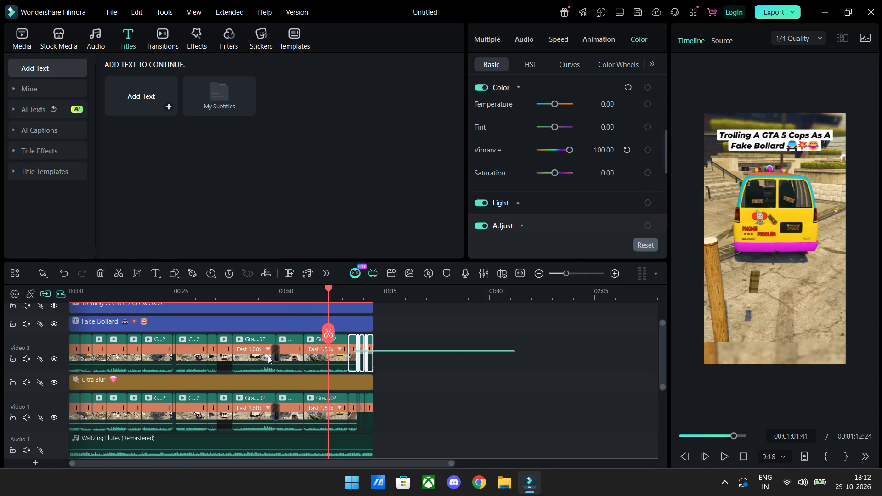
{"action": "left_click_drag", "start_coordinate": [268, 355], "coordinate": [0, 349]}
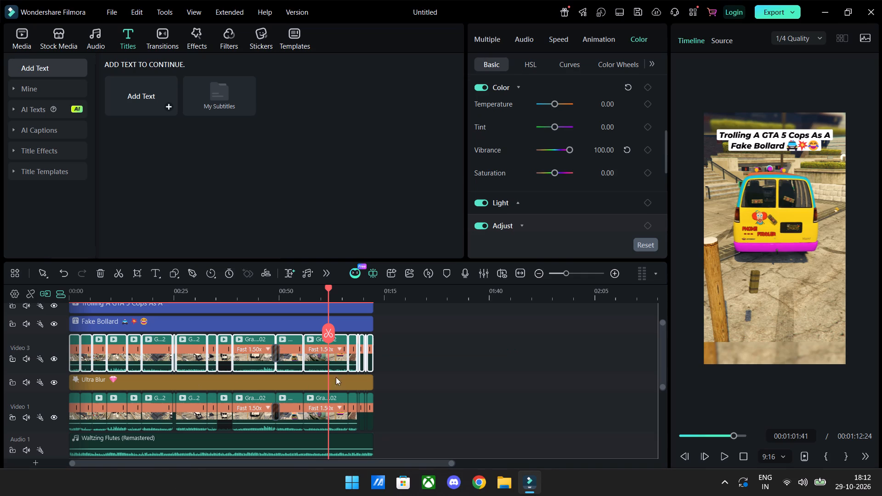
{"action": "right_click", "coordinate": [370, 339]}
{"action": "scroll", "coordinate": [412, 419], "scroll_direction": "down", "scroll_amount": 14}
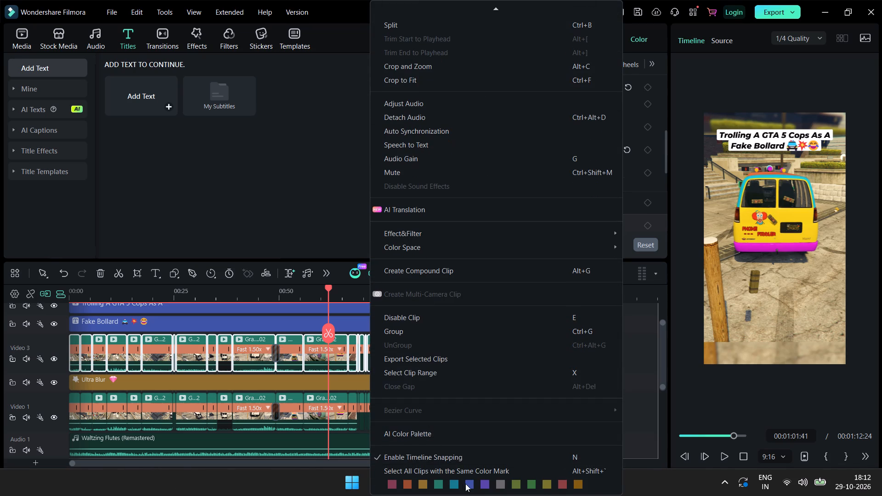
{"action": "left_click", "coordinate": [454, 484]}
Give the upper title clip, "Trolling A GTA 5 Cops As A", the red colour mark.
{"action": "scroll", "coordinate": [448, 426], "scroll_direction": "up", "scroll_amount": 2}
{"action": "scroll", "coordinate": [448, 426], "scroll_direction": "down", "scroll_amount": 1}
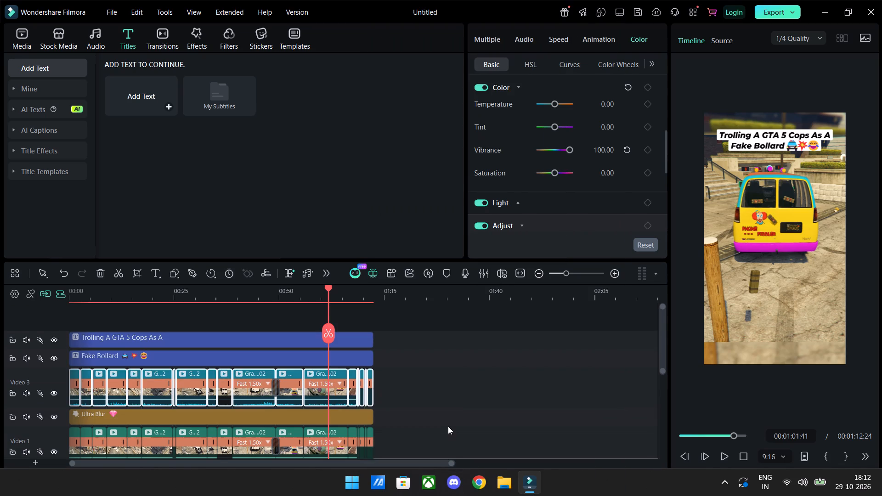
{"action": "scroll", "coordinate": [448, 426], "scroll_direction": "down", "scroll_amount": 1}
{"action": "scroll", "coordinate": [447, 425], "scroll_direction": "up", "scroll_amount": 2}
{"action": "left_click_drag", "start_coordinate": [415, 333], "coordinate": [354, 332]}
{"action": "right_click", "coordinate": [357, 337]}
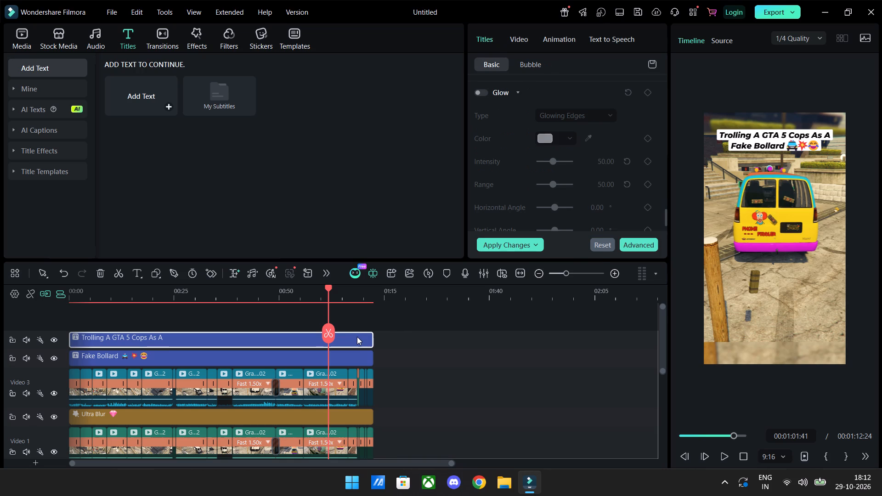
{"action": "scroll", "coordinate": [418, 369], "scroll_direction": "down", "scroll_amount": 3}
{"action": "left_click", "coordinate": [546, 381]}
Give all the background gameplay clips on Video 1 the purple colour mark.
{"action": "scroll", "coordinate": [542, 385], "scroll_direction": "down", "scroll_amount": 2}
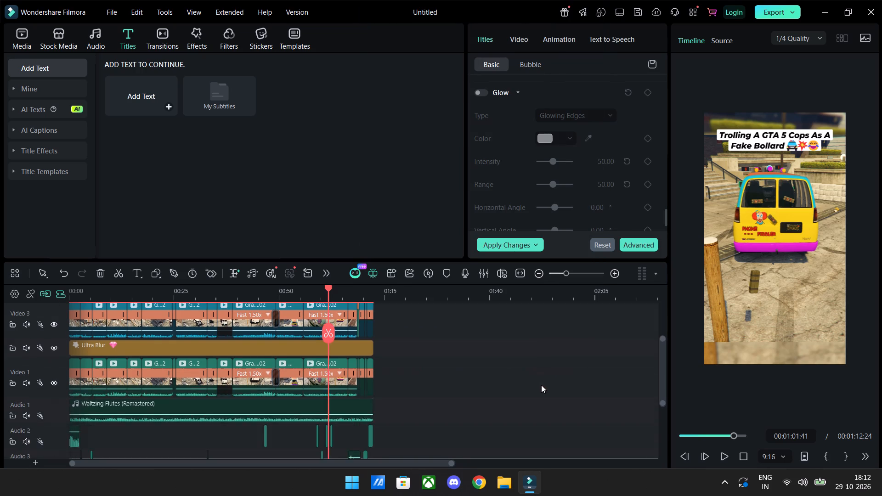
{"action": "scroll", "coordinate": [524, 392], "scroll_direction": "down", "scroll_amount": 1}
{"action": "left_click_drag", "start_coordinate": [472, 344], "coordinate": [38, 344]}
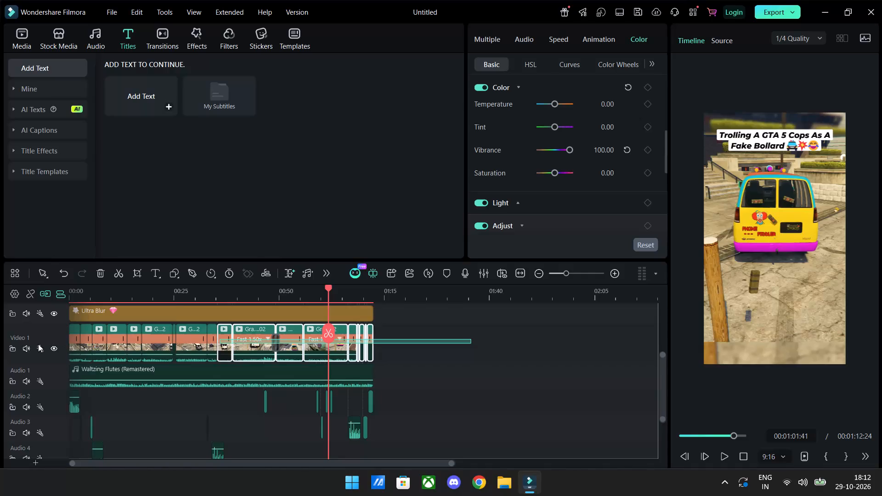
{"action": "left_click_drag", "start_coordinate": [38, 344], "coordinate": [0, 345]}
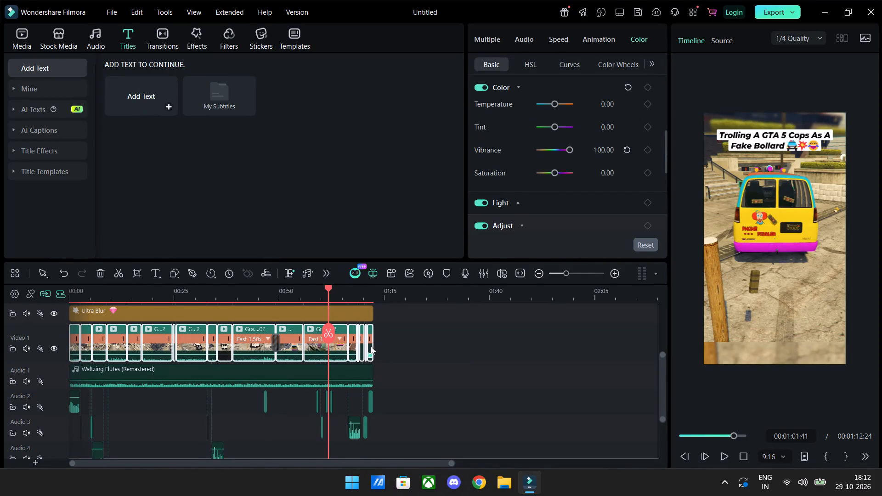
{"action": "right_click", "coordinate": [371, 328]}
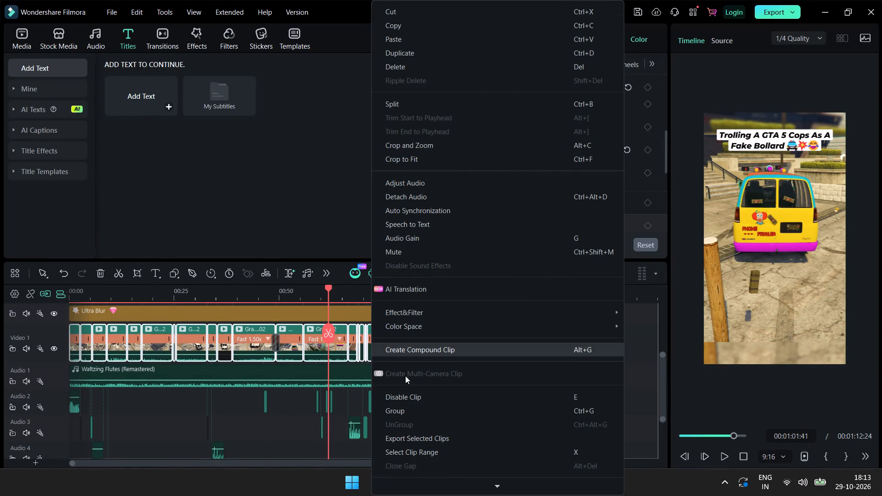
{"action": "scroll", "coordinate": [444, 426], "scroll_direction": "down", "scroll_amount": 18}
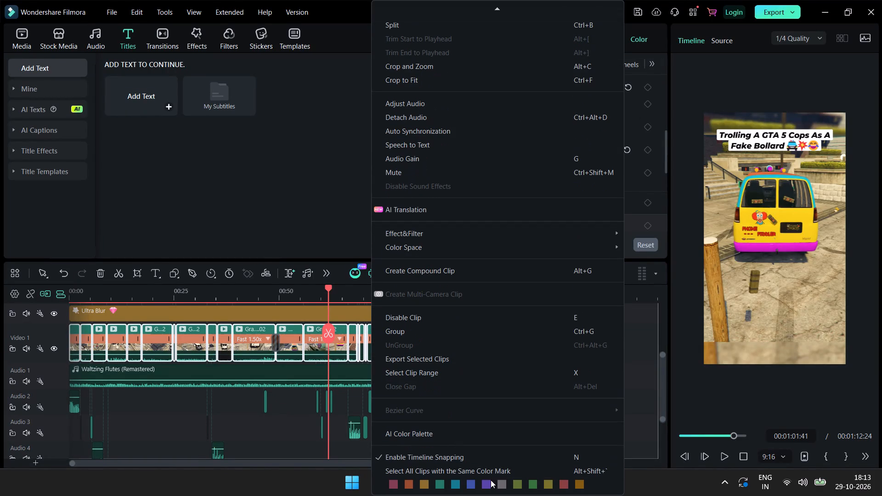
{"action": "left_click", "coordinate": [486, 481]}
{"action": "left_click", "coordinate": [496, 389]}
Give all the sound clips on Audio 2 the grey colour mark.
{"action": "left_click_drag", "start_coordinate": [496, 406], "coordinate": [496, 406]}
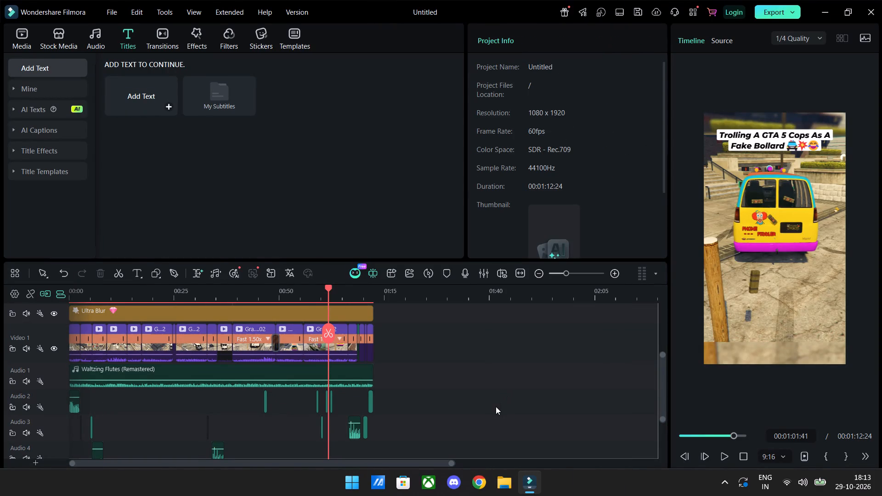
{"action": "left_click_drag", "start_coordinate": [496, 406], "coordinate": [29, 400]}
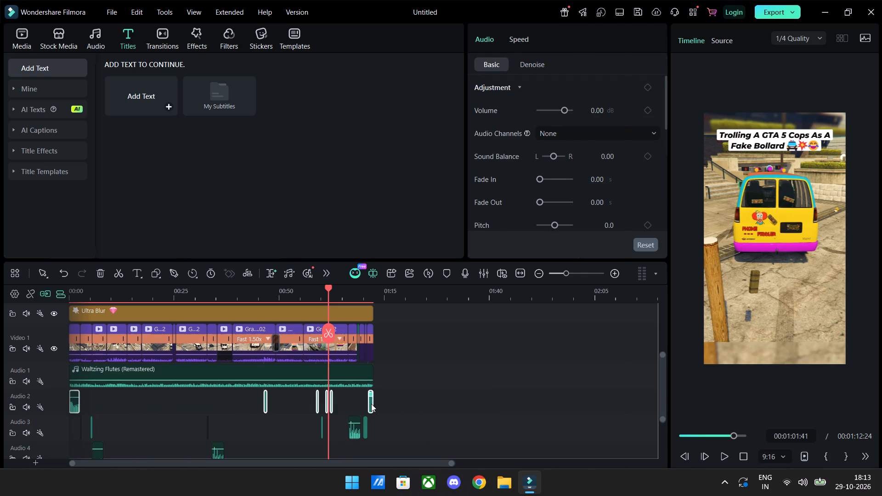
{"action": "right_click", "coordinate": [371, 404]}
{"action": "scroll", "coordinate": [419, 411], "scroll_direction": "down", "scroll_amount": 20}
{"action": "scroll", "coordinate": [419, 411], "scroll_direction": "down", "scroll_amount": 1}
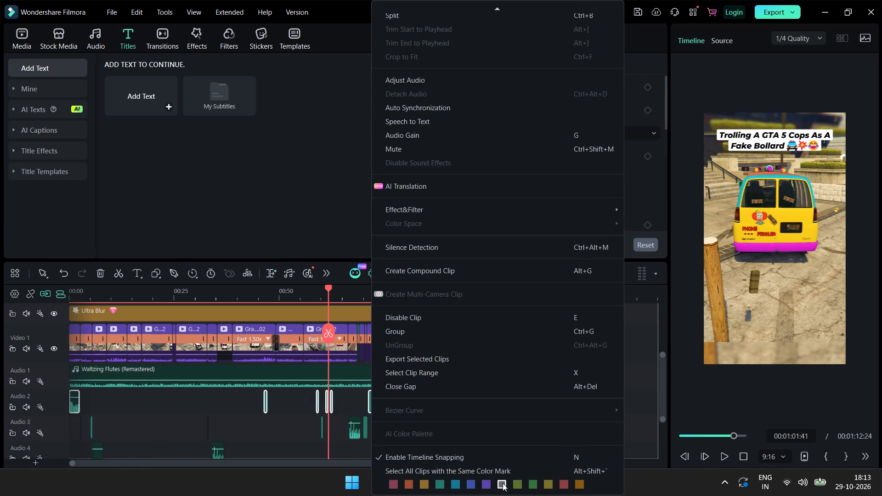
{"action": "left_click", "coordinate": [503, 483]}
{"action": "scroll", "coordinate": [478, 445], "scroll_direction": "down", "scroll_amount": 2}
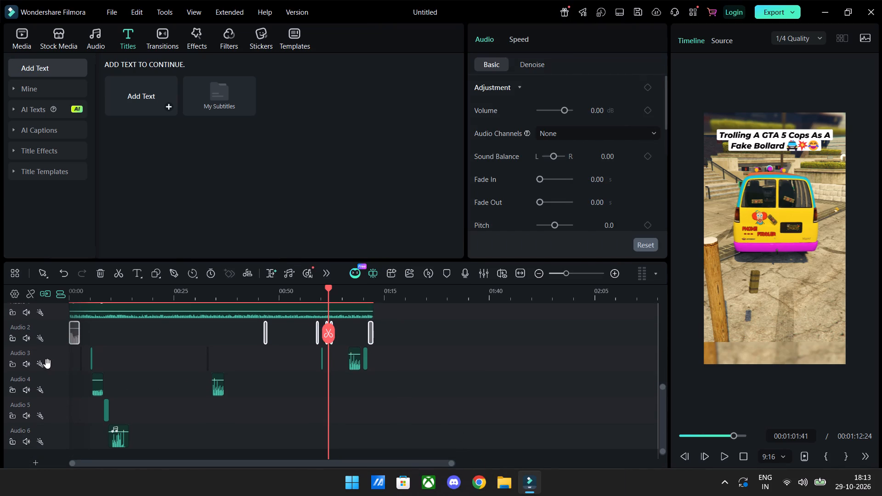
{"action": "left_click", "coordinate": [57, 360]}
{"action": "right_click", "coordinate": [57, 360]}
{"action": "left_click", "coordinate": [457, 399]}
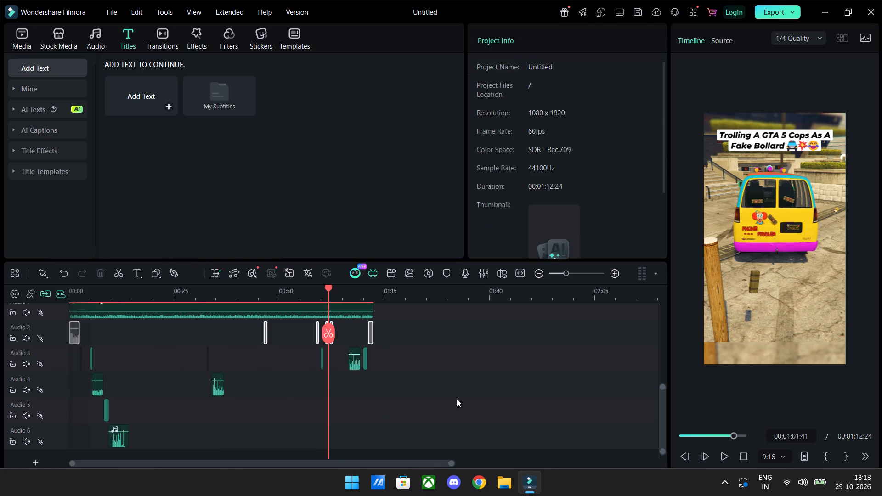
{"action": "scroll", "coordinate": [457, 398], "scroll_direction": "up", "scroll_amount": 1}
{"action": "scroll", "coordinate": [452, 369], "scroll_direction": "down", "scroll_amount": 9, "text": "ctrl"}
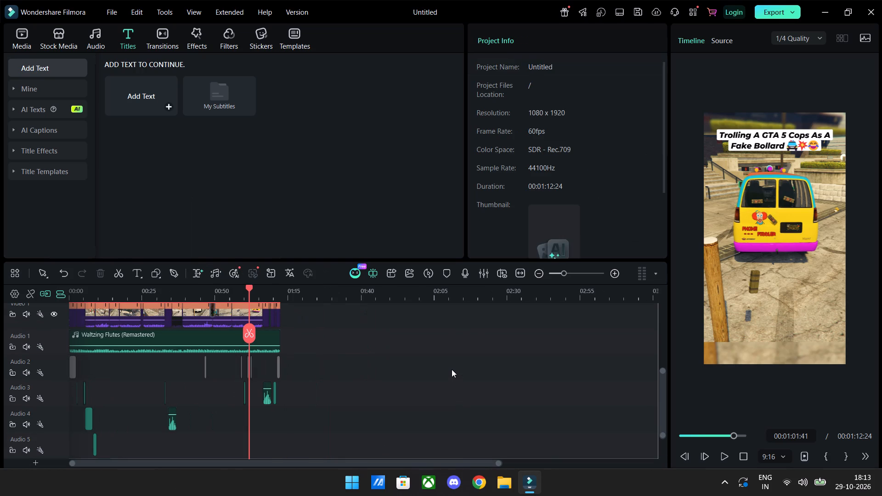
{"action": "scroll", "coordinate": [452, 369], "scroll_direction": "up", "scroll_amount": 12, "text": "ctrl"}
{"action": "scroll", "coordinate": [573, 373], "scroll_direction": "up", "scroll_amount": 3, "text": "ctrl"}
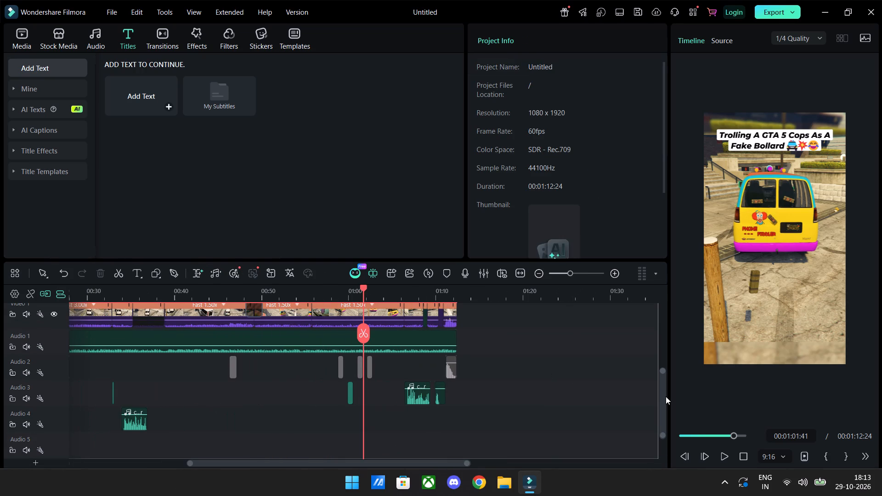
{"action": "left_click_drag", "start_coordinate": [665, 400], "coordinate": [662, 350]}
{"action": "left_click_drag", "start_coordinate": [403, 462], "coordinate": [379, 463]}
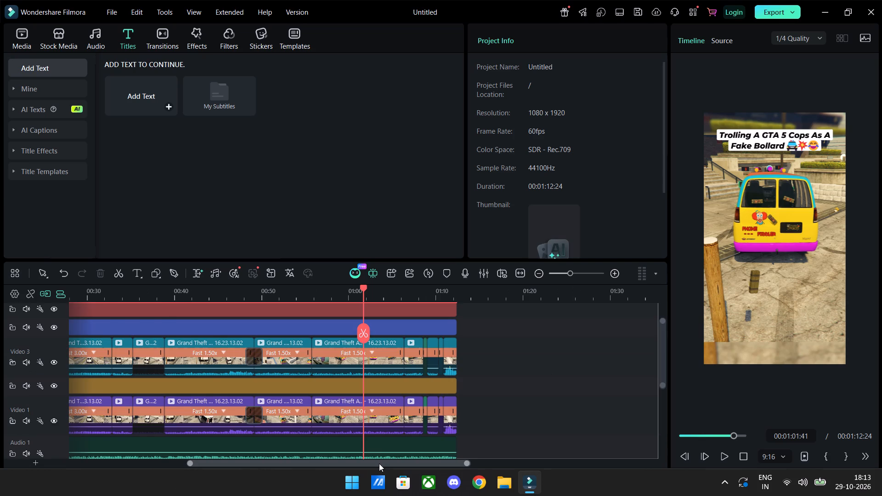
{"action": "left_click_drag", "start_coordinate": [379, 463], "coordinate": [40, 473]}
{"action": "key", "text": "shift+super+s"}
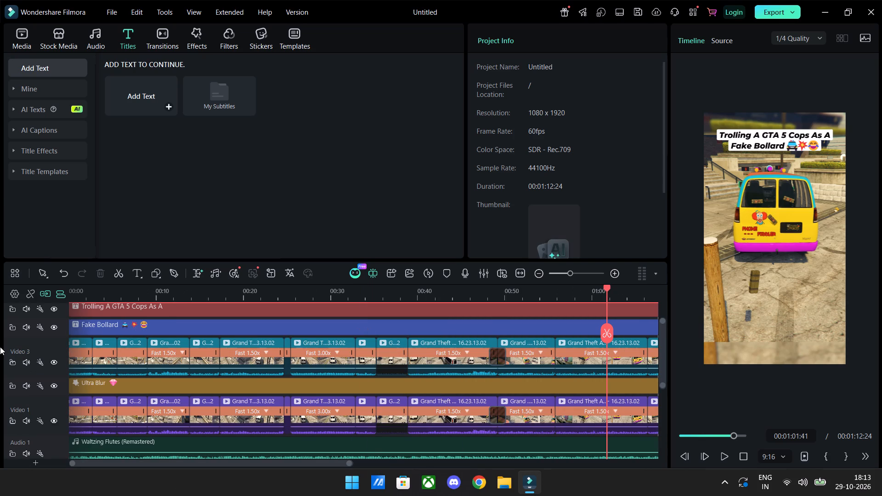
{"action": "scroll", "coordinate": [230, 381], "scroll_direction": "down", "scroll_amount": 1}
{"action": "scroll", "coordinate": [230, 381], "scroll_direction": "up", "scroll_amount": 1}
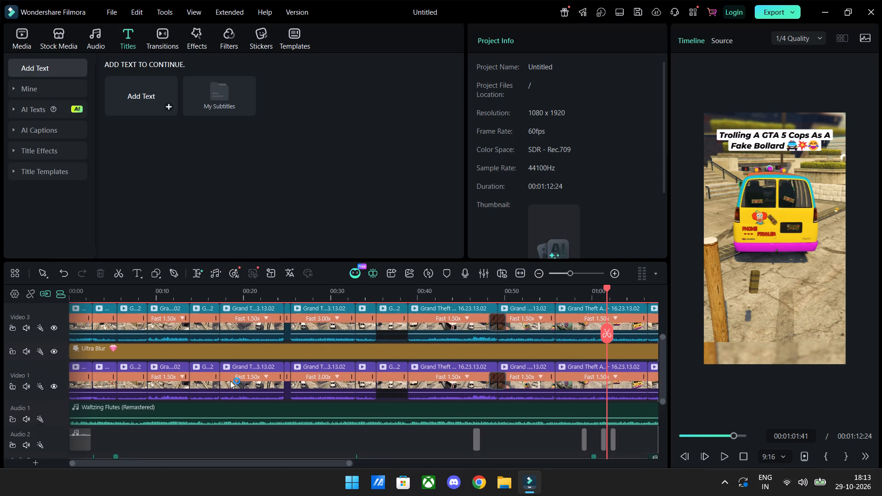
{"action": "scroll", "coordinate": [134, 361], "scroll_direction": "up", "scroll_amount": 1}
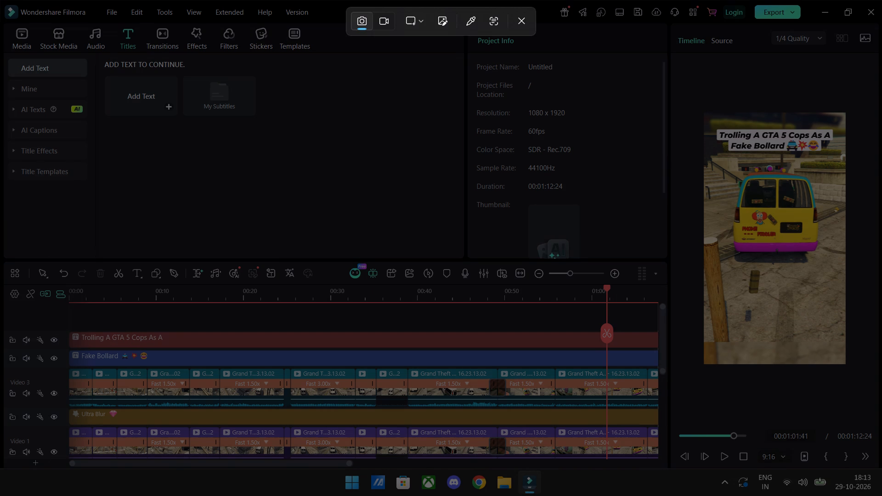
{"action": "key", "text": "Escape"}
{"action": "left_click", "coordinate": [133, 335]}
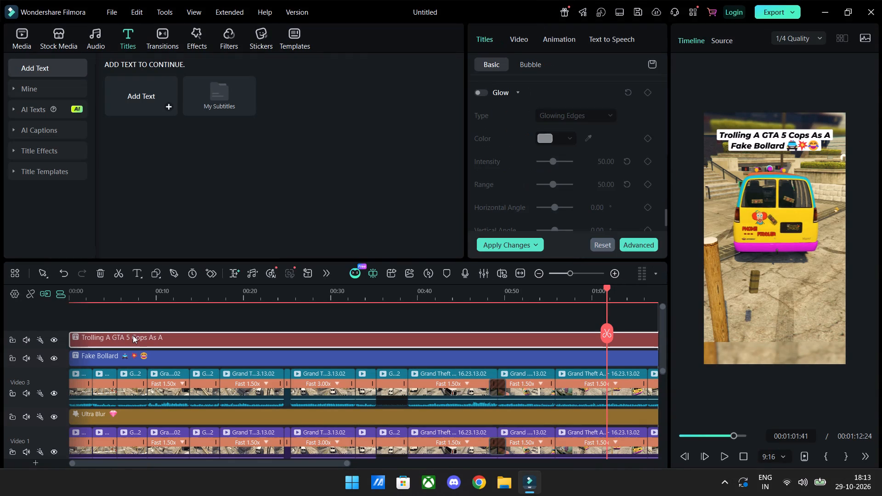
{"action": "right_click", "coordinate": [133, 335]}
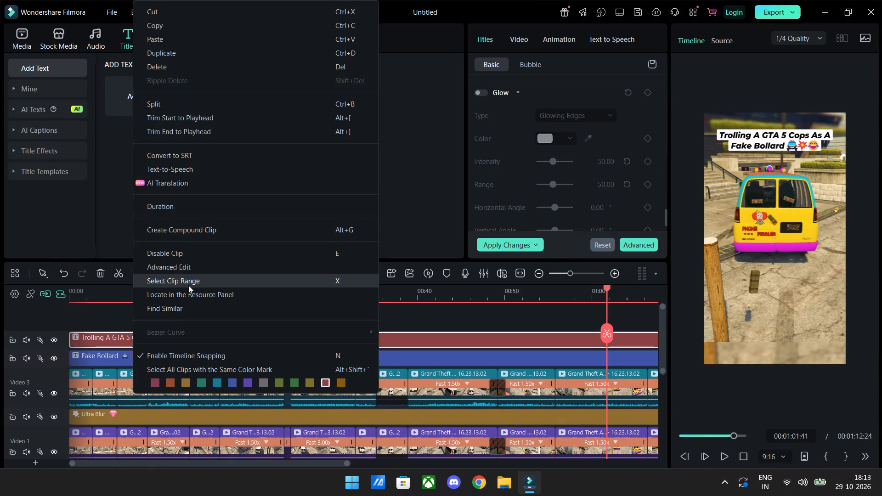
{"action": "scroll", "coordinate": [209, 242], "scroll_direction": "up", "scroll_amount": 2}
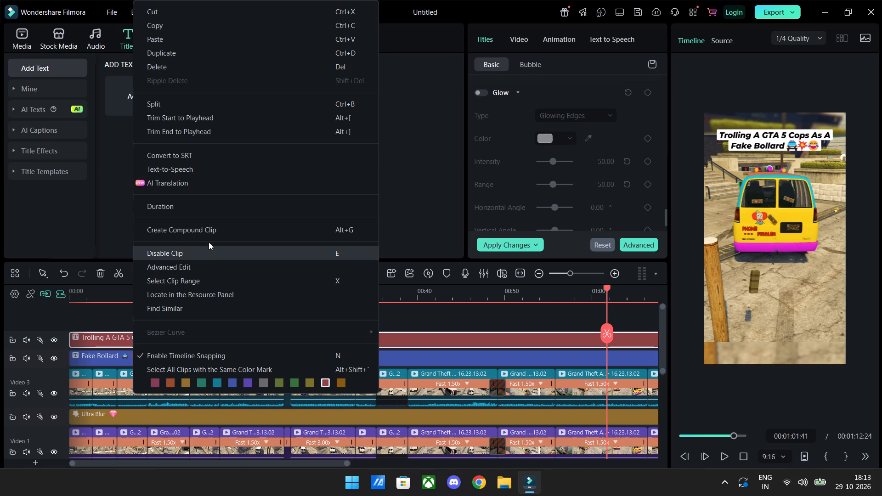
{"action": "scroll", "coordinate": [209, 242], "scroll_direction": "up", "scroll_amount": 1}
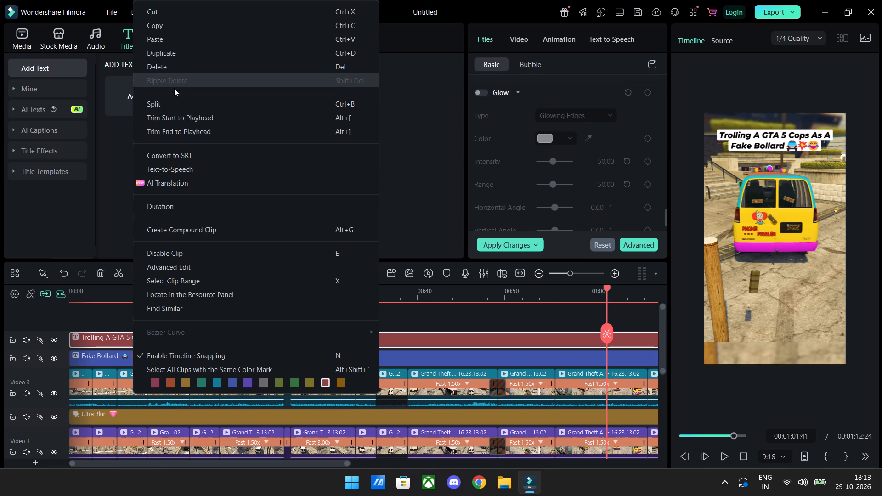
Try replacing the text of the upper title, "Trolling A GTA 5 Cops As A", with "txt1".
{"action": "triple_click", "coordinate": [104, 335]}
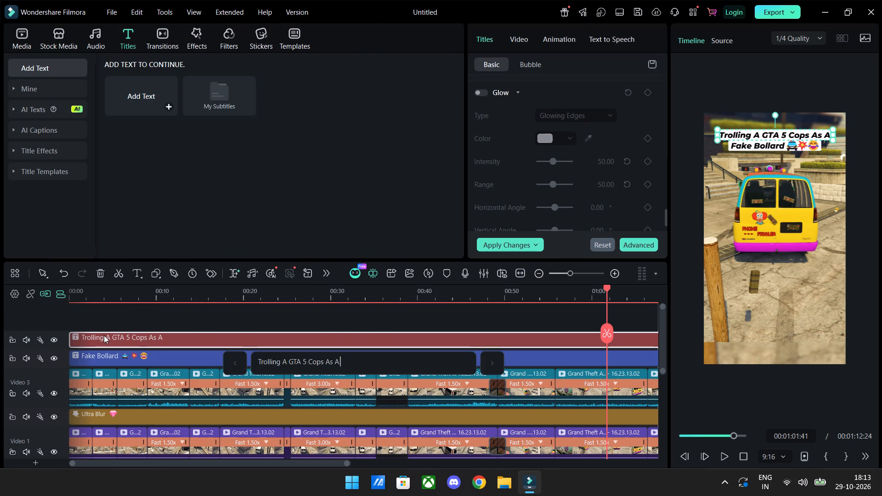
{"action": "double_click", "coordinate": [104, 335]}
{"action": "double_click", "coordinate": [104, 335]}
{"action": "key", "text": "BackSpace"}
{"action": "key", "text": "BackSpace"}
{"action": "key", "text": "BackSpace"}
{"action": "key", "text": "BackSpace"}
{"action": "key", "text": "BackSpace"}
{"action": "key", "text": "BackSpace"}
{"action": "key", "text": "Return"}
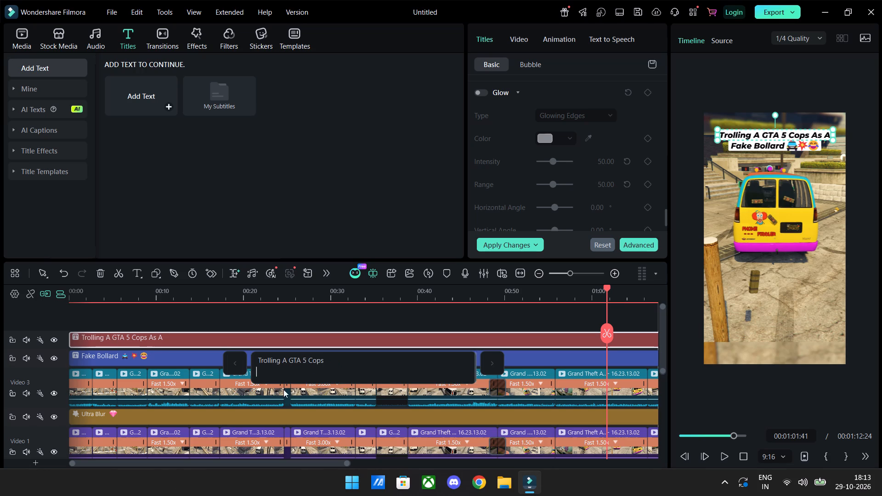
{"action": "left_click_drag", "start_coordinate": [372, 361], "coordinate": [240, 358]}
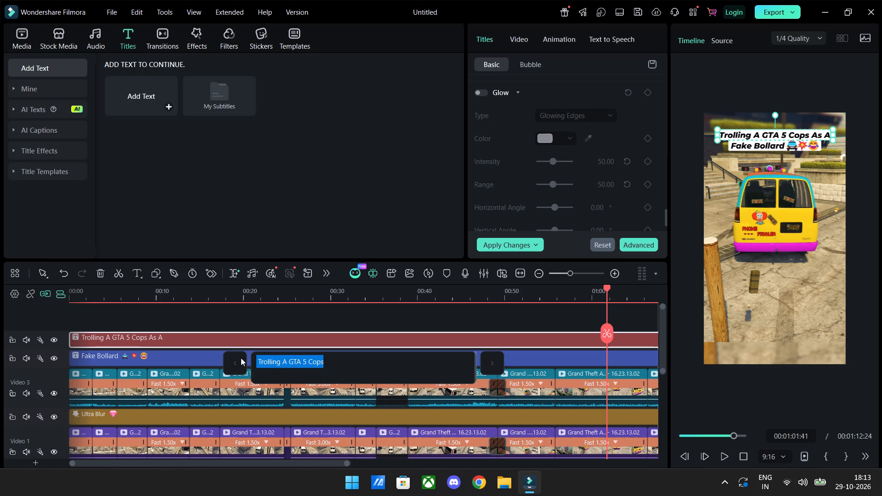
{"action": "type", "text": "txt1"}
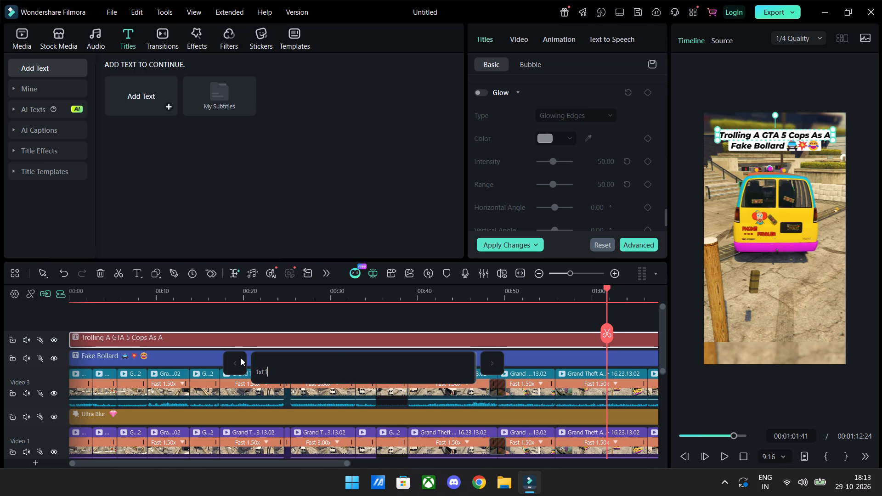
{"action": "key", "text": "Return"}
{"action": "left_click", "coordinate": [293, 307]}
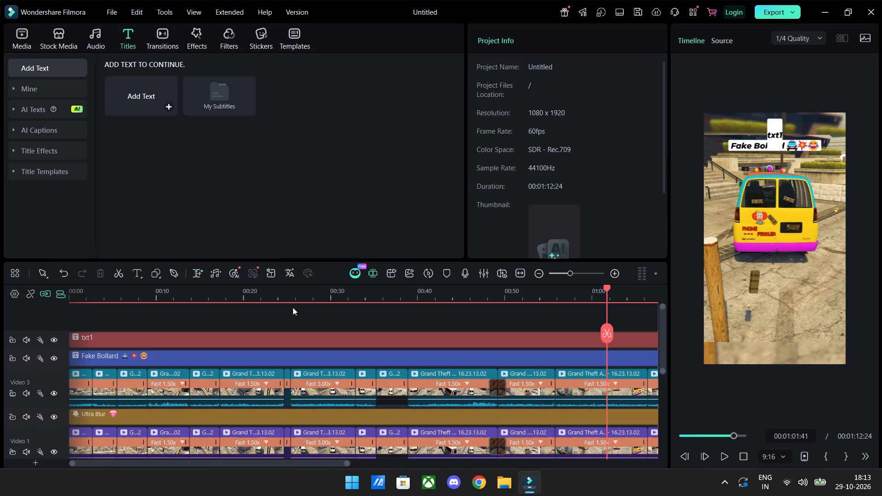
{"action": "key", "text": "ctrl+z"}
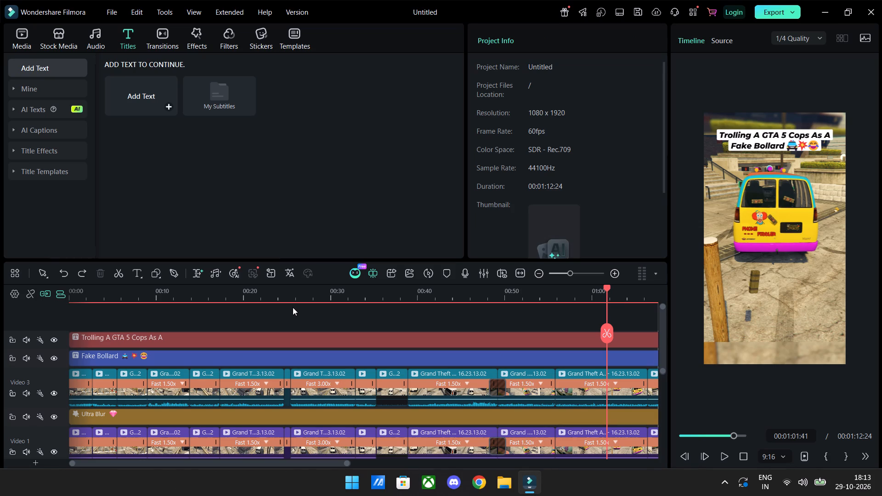
Look over the colour-marked timeline tracks, from the title clips down to the lower audio tracks.
{"action": "scroll", "coordinate": [293, 309], "scroll_direction": "down", "scroll_amount": 1}
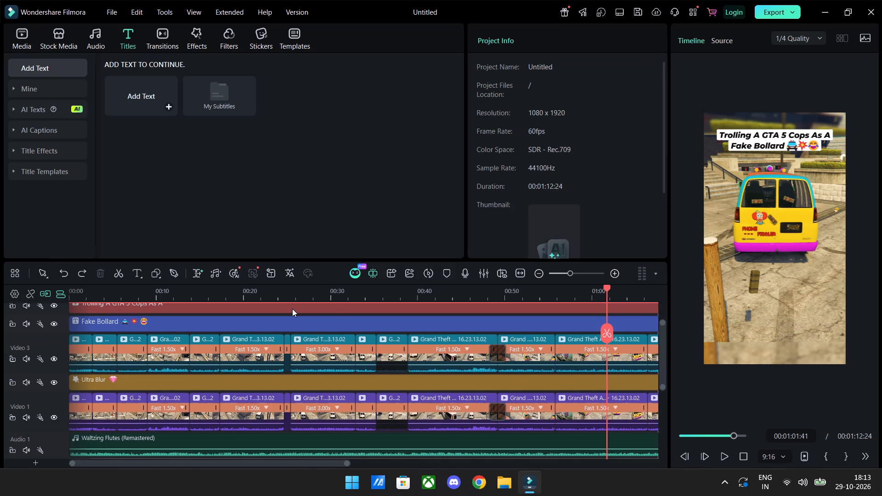
{"action": "left_click_drag", "start_coordinate": [662, 346], "coordinate": [662, 353]}
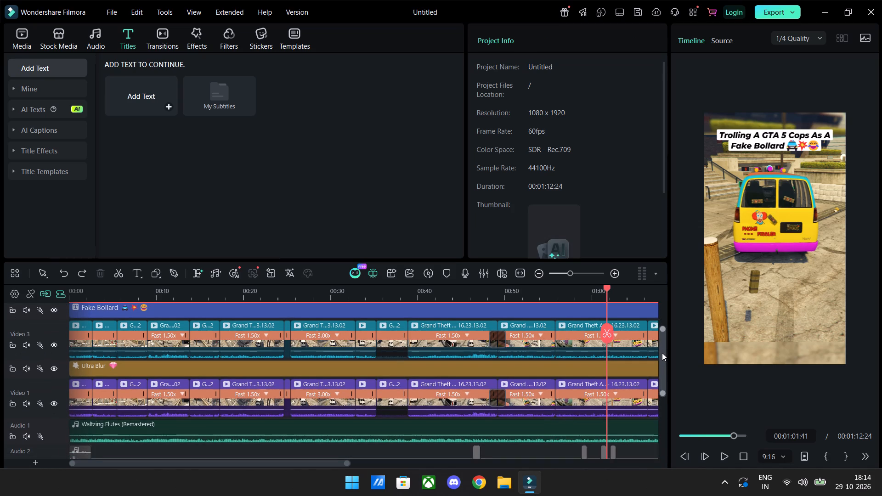
{"action": "left_click_drag", "start_coordinate": [662, 353], "coordinate": [667, 356]}
{"action": "key", "text": "super+s"}
{"action": "key", "text": "shift+super+s"}
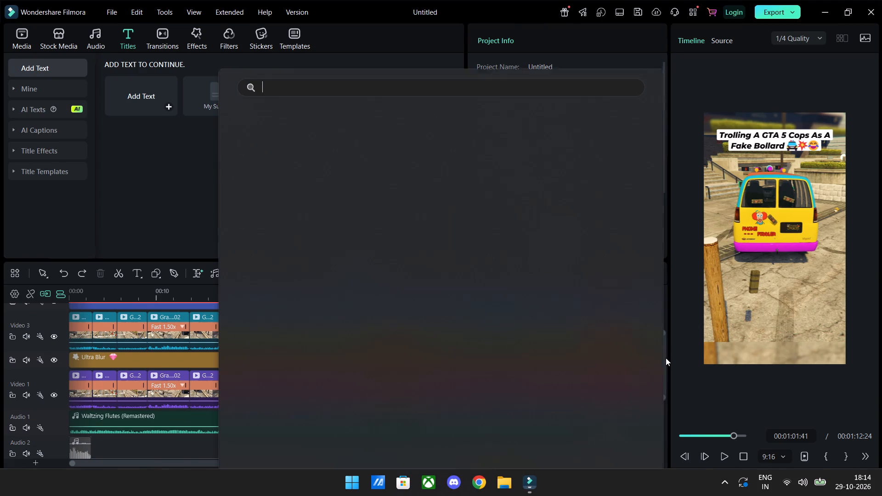
{"action": "left_click", "coordinate": [187, 446]}
{"action": "key", "text": "Escape"}
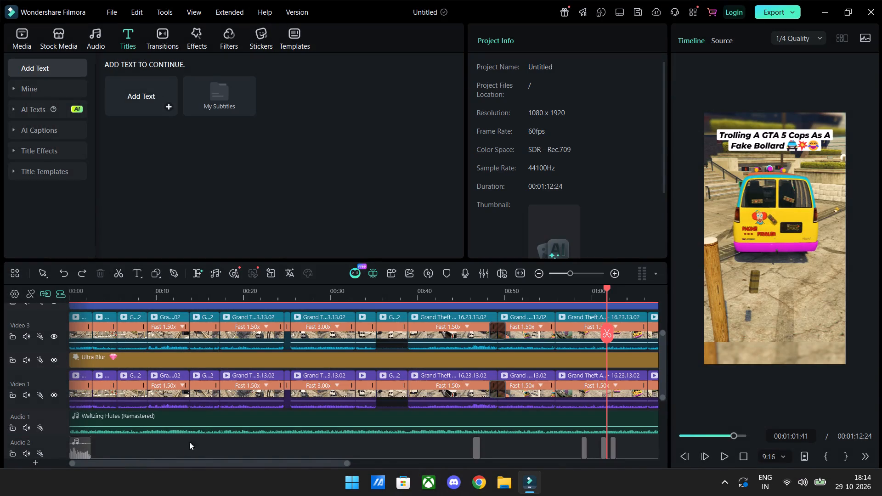
{"action": "scroll", "coordinate": [218, 430], "scroll_direction": "down", "scroll_amount": 1}
{"action": "scroll", "coordinate": [218, 430], "scroll_direction": "up", "scroll_amount": 1}
{"action": "scroll", "coordinate": [218, 430], "scroll_direction": "down", "scroll_amount": 1}
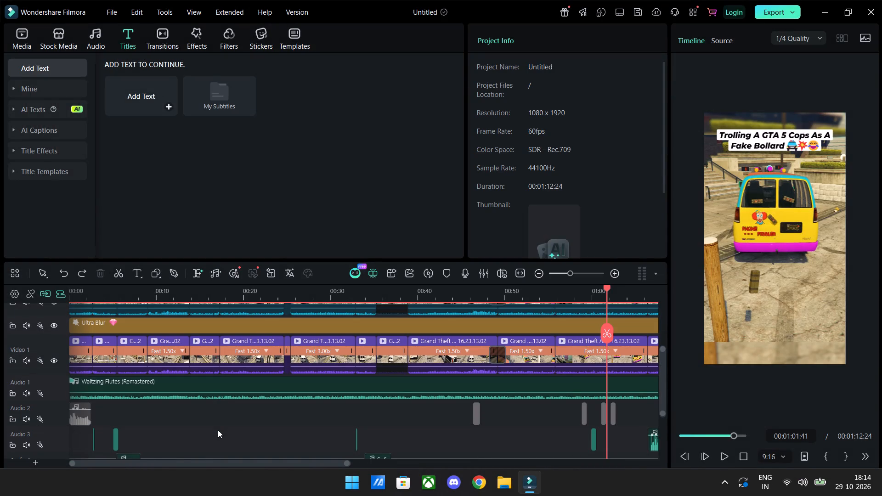
{"action": "scroll", "coordinate": [218, 430], "scroll_direction": "down", "scroll_amount": 3, "text": "ctrl"}
{"action": "scroll", "coordinate": [458, 436], "scroll_direction": "down", "scroll_amount": 2}
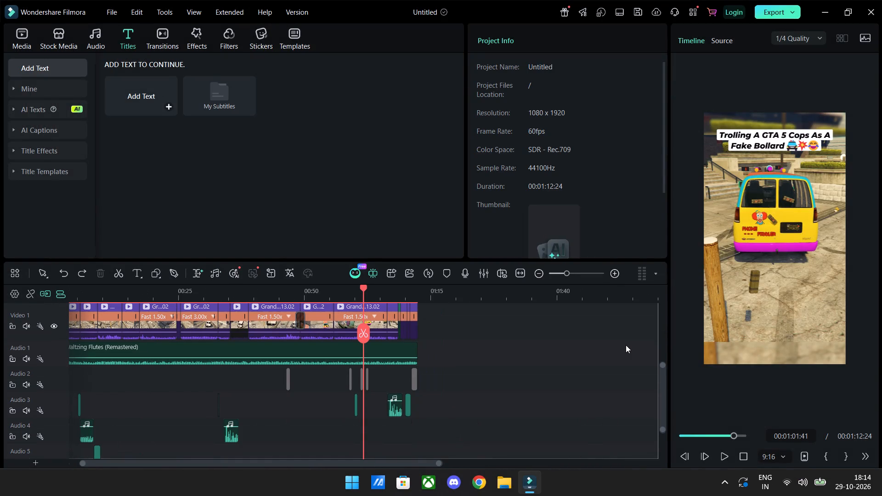
Add a default text title on a new track above the others, running from the start to the end of the video.
{"action": "scroll", "coordinate": [569, 389], "scroll_direction": "up", "scroll_amount": 13}
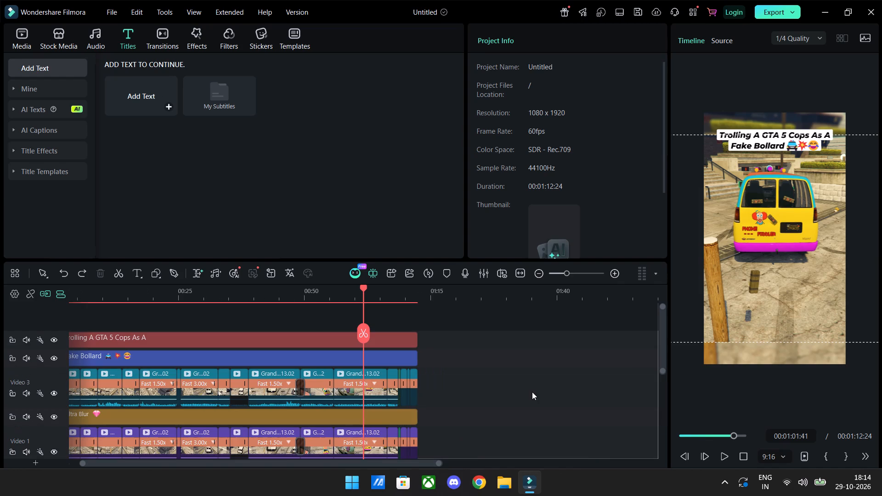
{"action": "left_click_drag", "start_coordinate": [148, 107], "coordinate": [48, 320]}
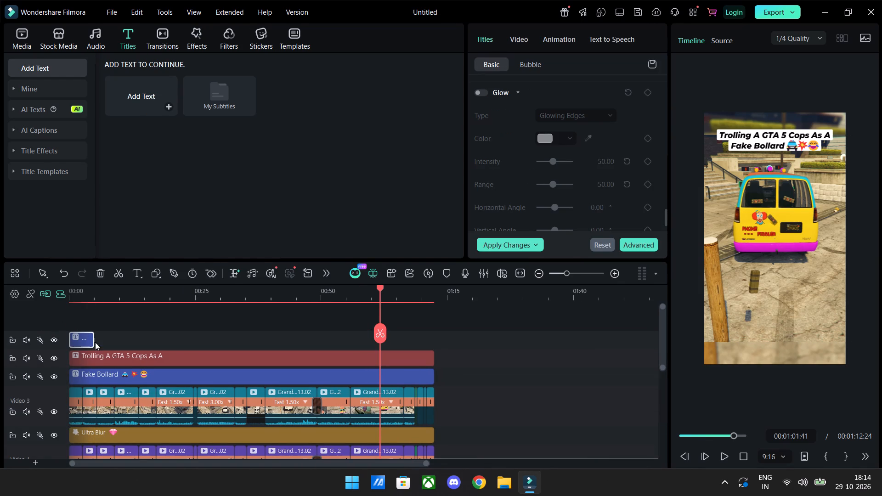
{"action": "left_click_drag", "start_coordinate": [87, 343], "coordinate": [78, 342]}
{"action": "left_click_drag", "start_coordinate": [93, 337], "coordinate": [196, 341]}
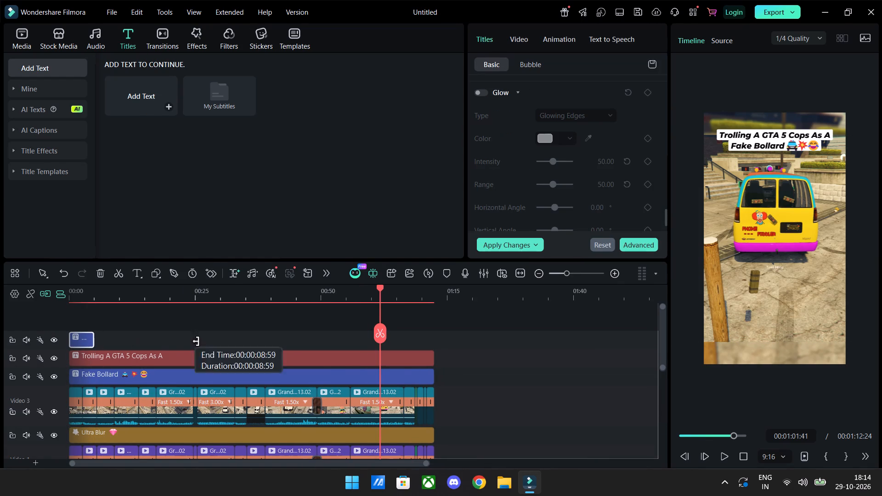
{"action": "left_click_drag", "start_coordinate": [196, 341], "coordinate": [434, 345]}
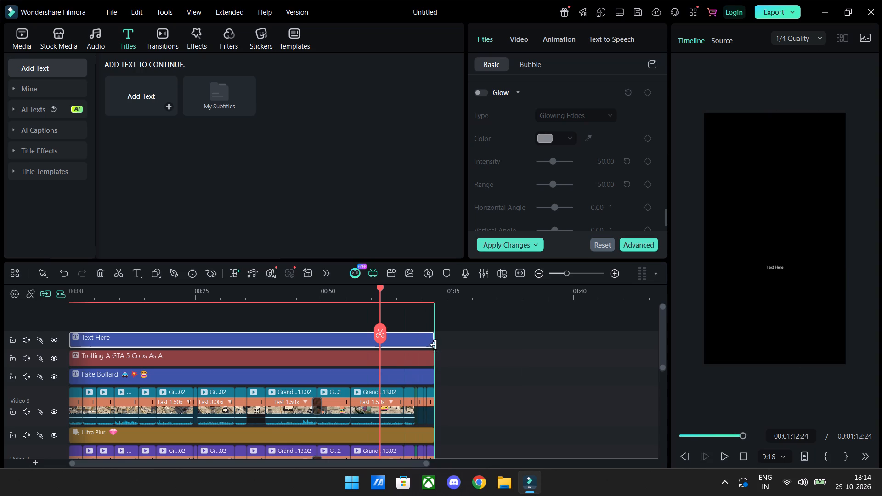
{"action": "scroll", "coordinate": [540, 125], "scroll_direction": "up", "scroll_amount": 20}
{"action": "scroll", "coordinate": [540, 125], "scroll_direction": "up", "scroll_amount": 4}
{"action": "left_click_drag", "start_coordinate": [517, 110], "coordinate": [469, 103]}
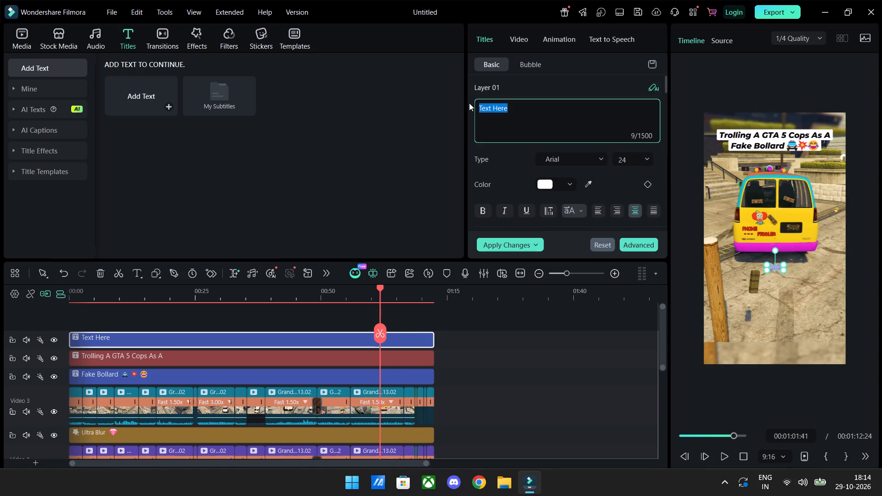
{"action": "key", "text": "shift+at"}
{"action": "type", "text": "SKELY"}
{"action": "type", "text": "BELYY"}
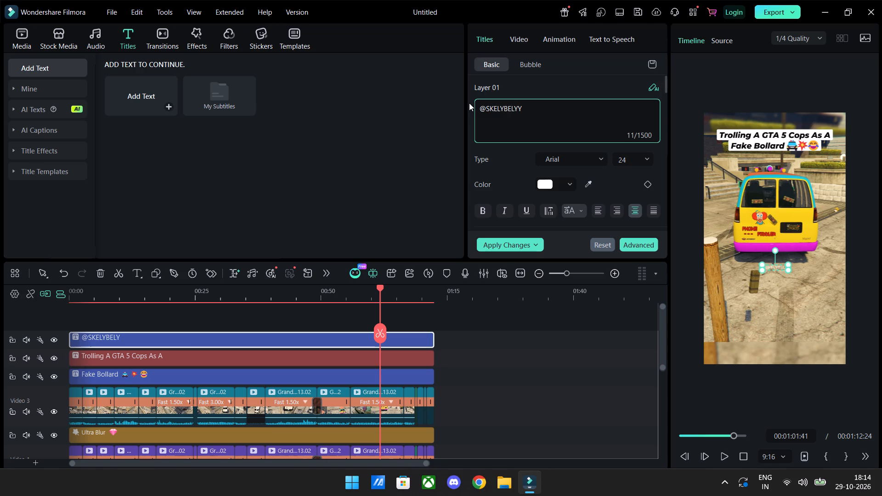
{"action": "scroll", "coordinate": [469, 103], "scroll_direction": "up", "scroll_amount": 2}
{"action": "left_click", "coordinate": [601, 158]}
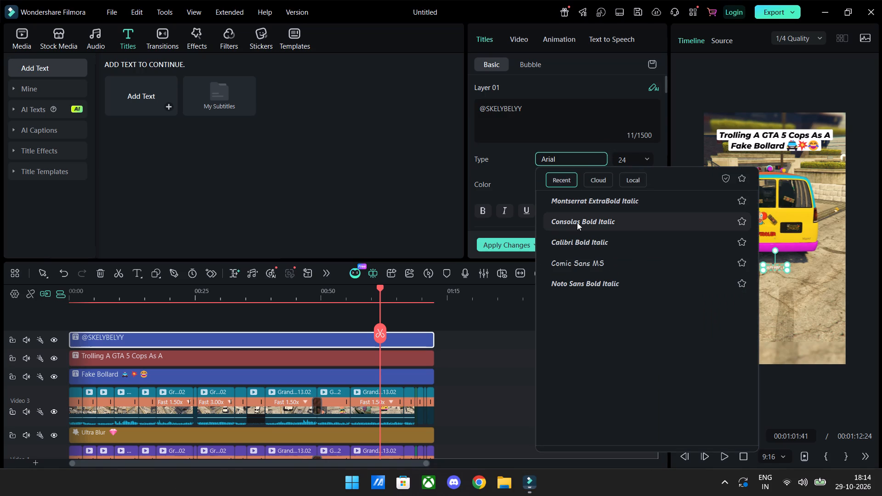
{"action": "left_click", "coordinate": [577, 222]}
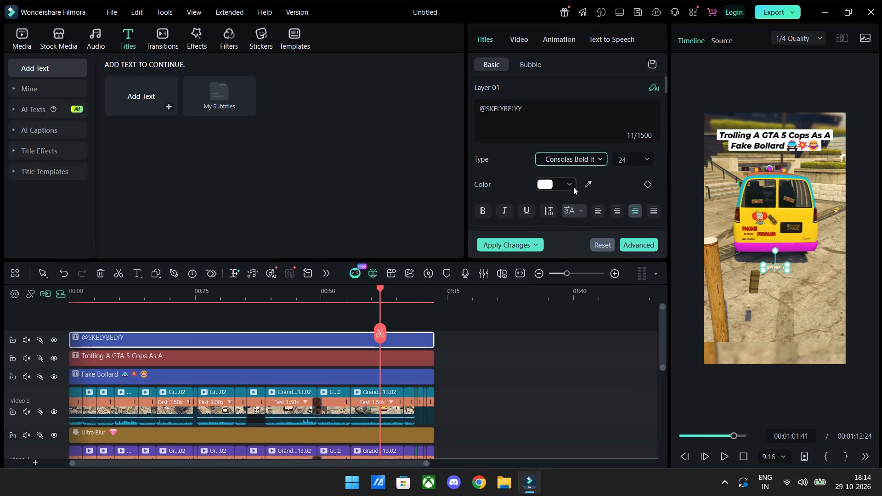
{"action": "double_click", "coordinate": [573, 187]}
{"action": "scroll", "coordinate": [572, 199], "scroll_direction": "down", "scroll_amount": 10}
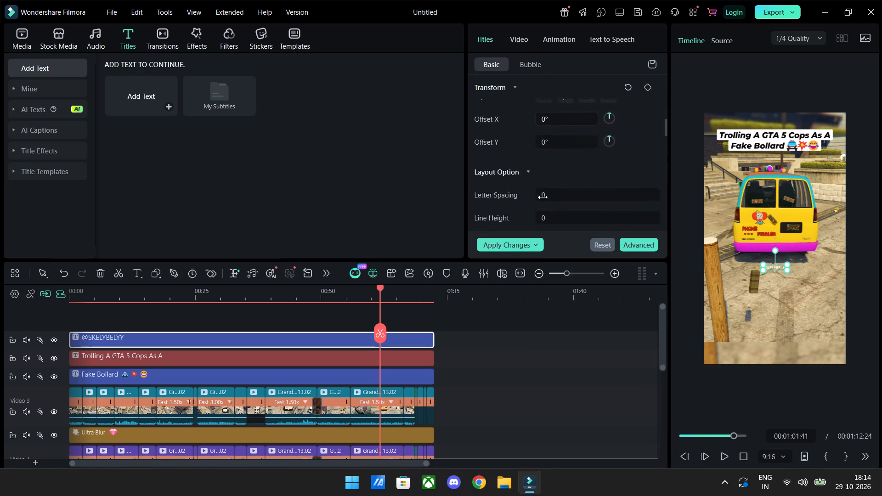
{"action": "scroll", "coordinate": [543, 197], "scroll_direction": "down", "scroll_amount": 5}
{"action": "scroll", "coordinate": [543, 195], "scroll_direction": "up", "scroll_amount": 3}
{"action": "left_click", "coordinate": [475, 197]}
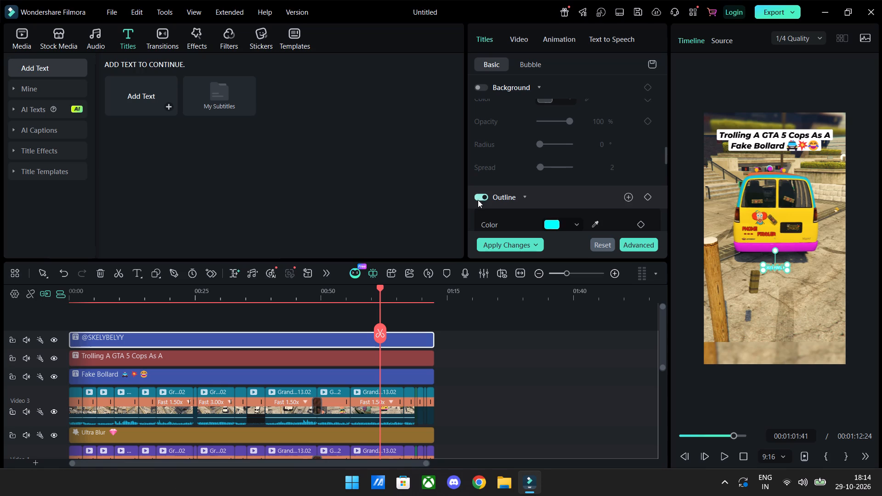
{"action": "left_click", "coordinate": [568, 220]}
{"action": "left_click_drag", "start_coordinate": [465, 169], "coordinate": [286, 280]}
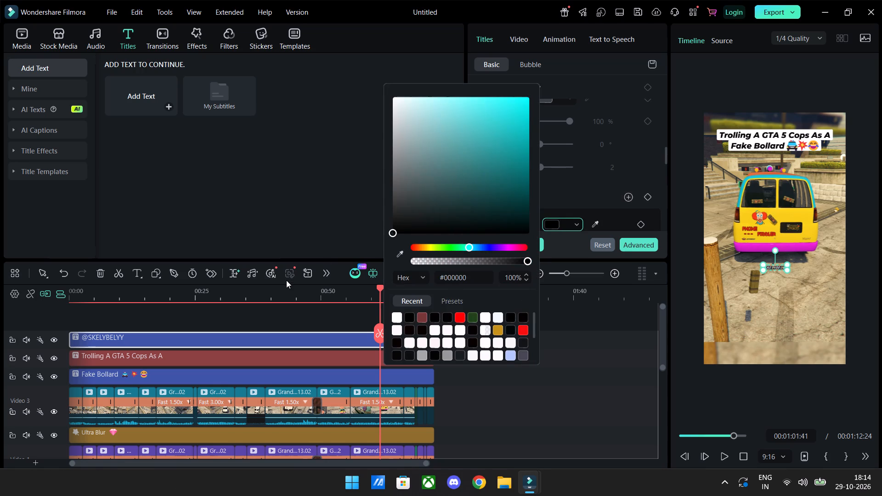
{"action": "left_click_drag", "start_coordinate": [286, 280], "coordinate": [285, 282]}
{"action": "left_click", "coordinate": [601, 182]}
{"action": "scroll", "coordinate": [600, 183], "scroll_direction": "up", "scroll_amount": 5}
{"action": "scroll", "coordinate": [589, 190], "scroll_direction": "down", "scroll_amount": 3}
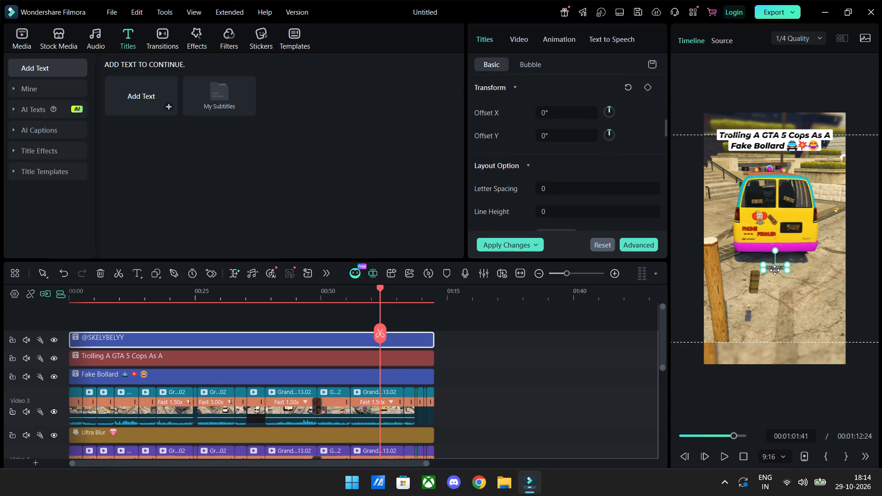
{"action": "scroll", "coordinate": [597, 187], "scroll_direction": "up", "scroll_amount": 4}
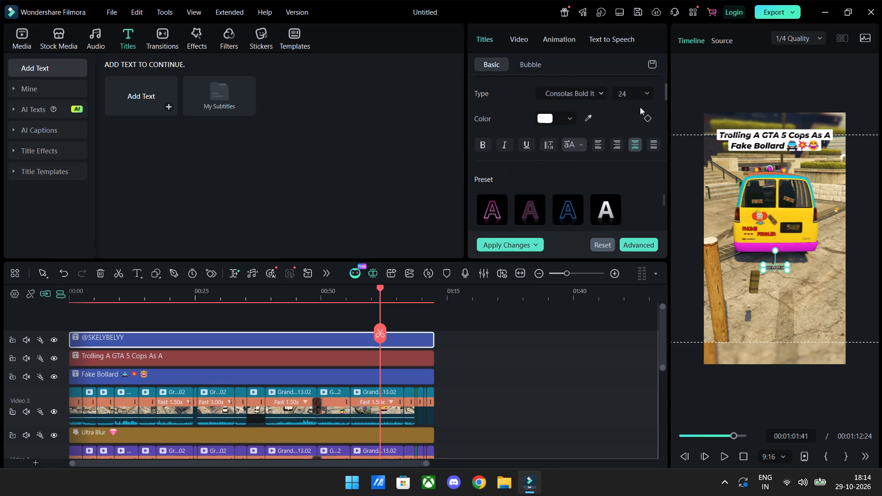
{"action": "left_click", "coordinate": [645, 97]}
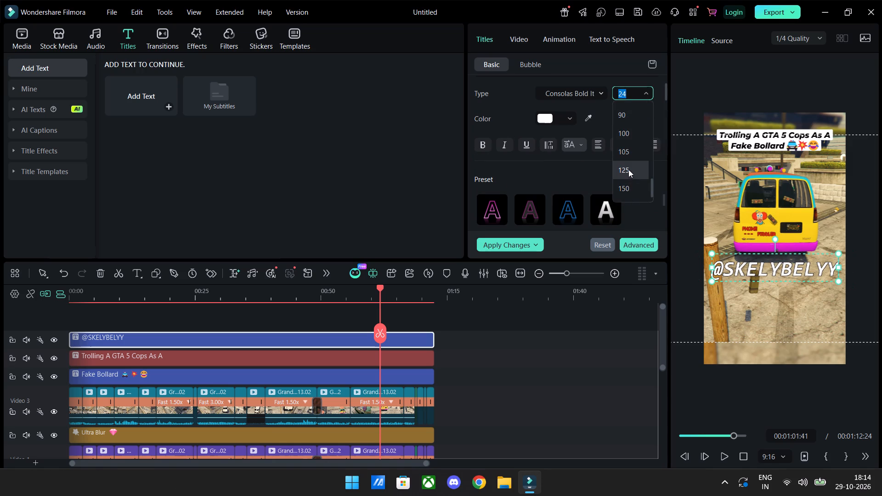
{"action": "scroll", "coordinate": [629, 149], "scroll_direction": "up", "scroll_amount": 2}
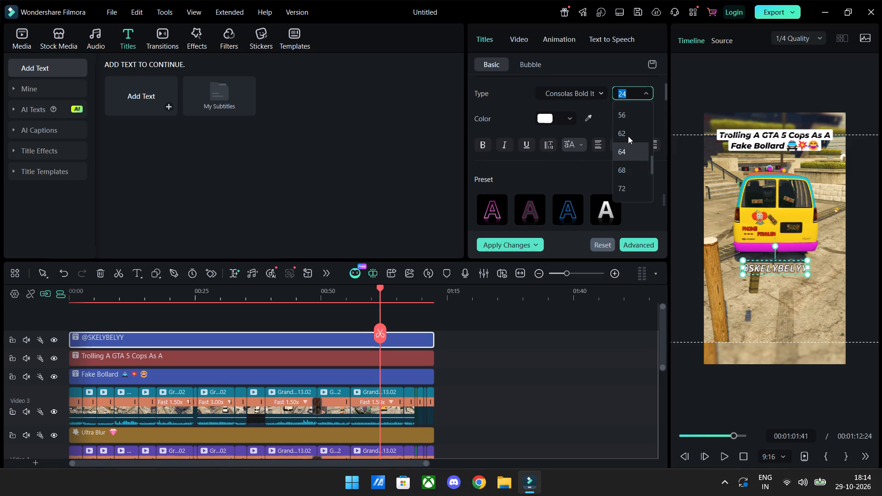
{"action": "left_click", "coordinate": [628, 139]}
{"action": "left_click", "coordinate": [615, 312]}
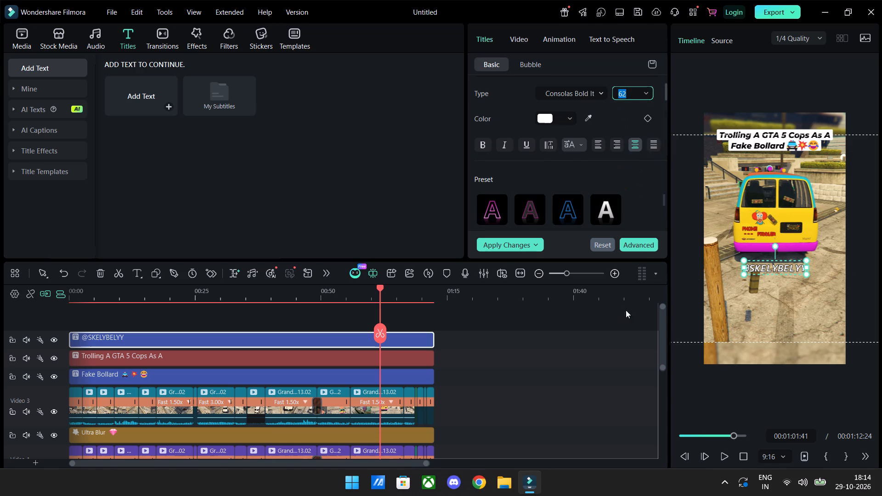
{"action": "left_click", "coordinate": [774, 264]}
{"action": "left_click_drag", "start_coordinate": [771, 268], "coordinate": [803, 340]}
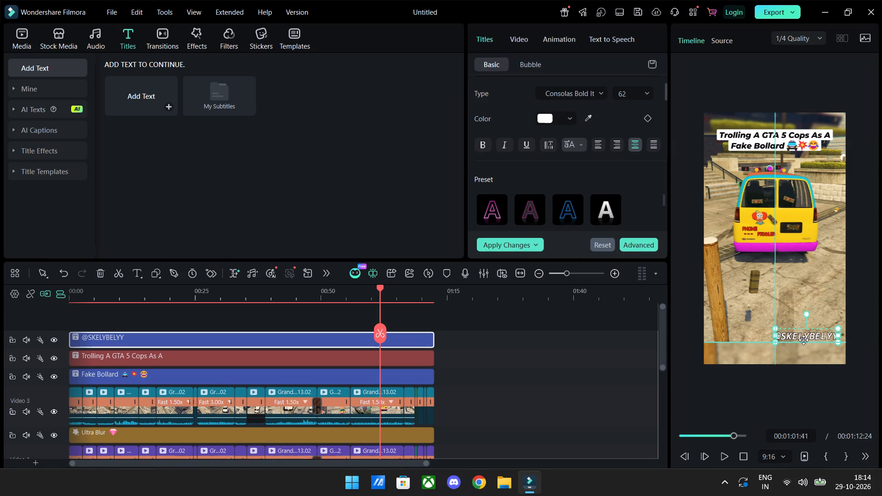
{"action": "left_click_drag", "start_coordinate": [803, 340], "coordinate": [806, 337]}
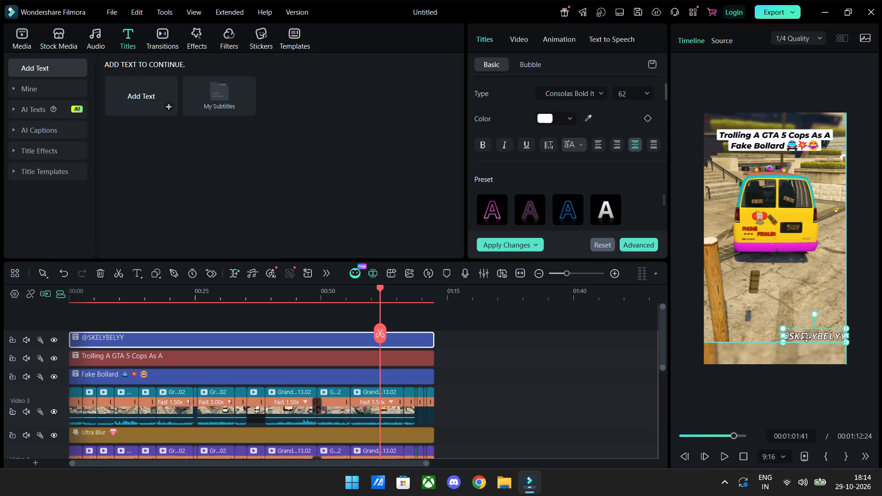
{"action": "left_click_drag", "start_coordinate": [806, 337], "coordinate": [806, 337]}
{"action": "left_click", "coordinate": [646, 96]}
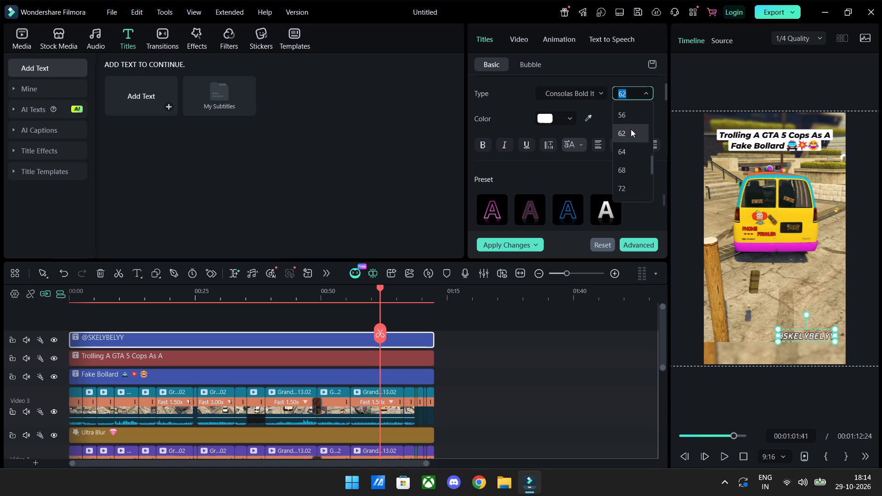
{"action": "scroll", "coordinate": [630, 124], "scroll_direction": "up", "scroll_amount": 1}
{"action": "left_click", "coordinate": [630, 131]}
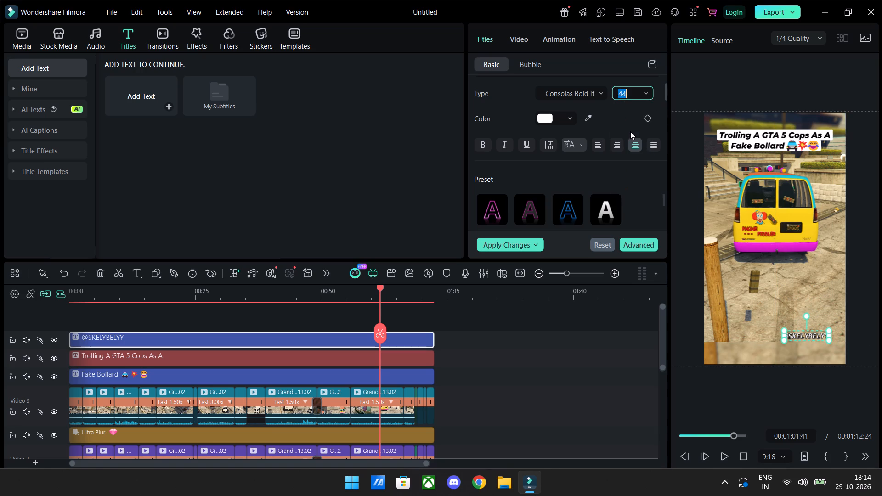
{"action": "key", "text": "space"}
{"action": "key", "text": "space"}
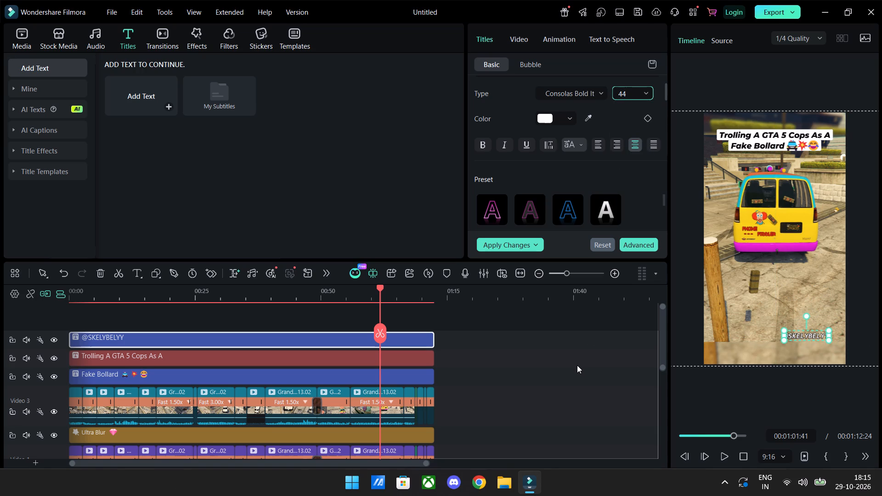
{"action": "left_click", "coordinate": [571, 373]}
{"action": "key", "text": "space"}
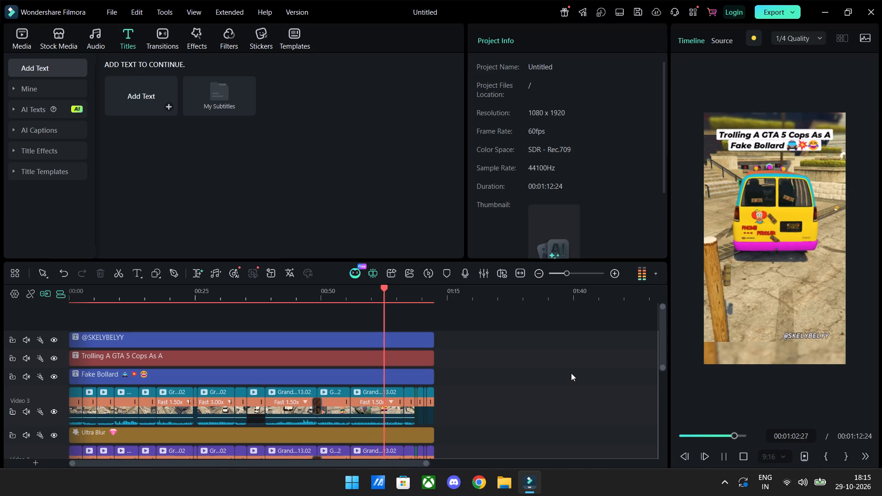
{"action": "key", "text": "space"}
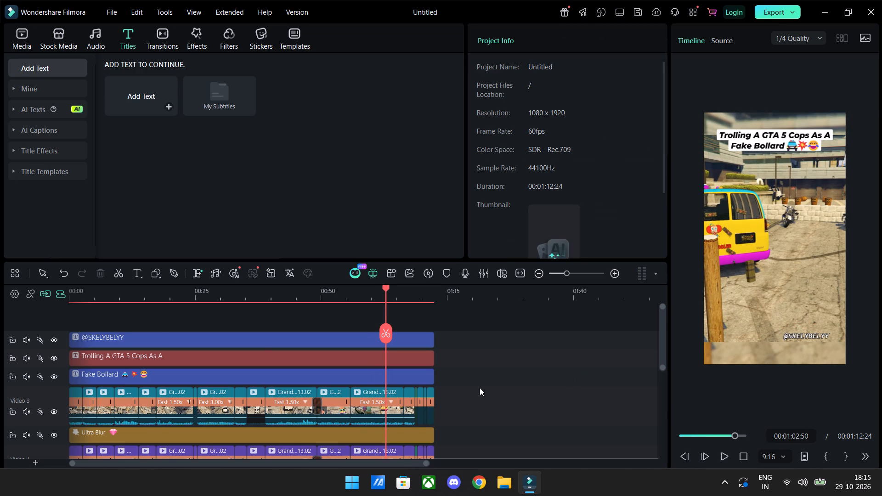
{"action": "scroll", "coordinate": [480, 388], "scroll_direction": "down", "scroll_amount": 1}
{"action": "scroll", "coordinate": [480, 388], "scroll_direction": "up", "scroll_amount": 1}
{"action": "left_click", "coordinate": [419, 340]}
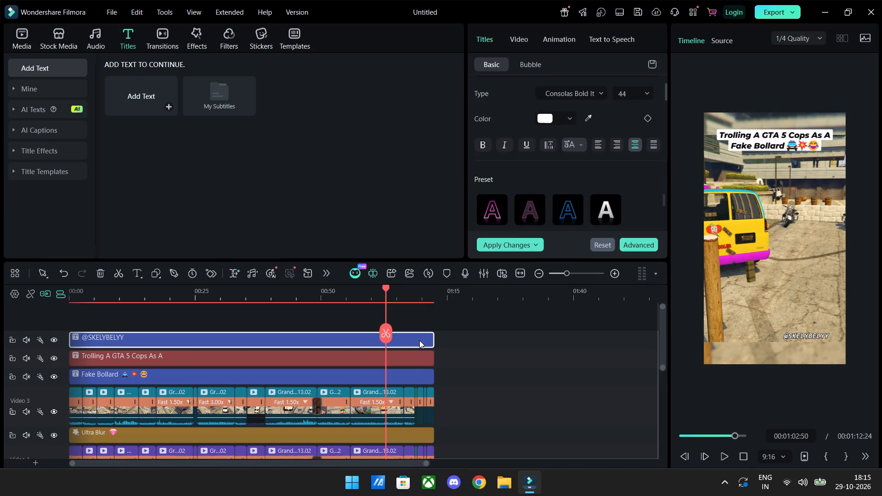
{"action": "right_click", "coordinate": [414, 340]}
{"action": "left_click", "coordinate": [485, 384]}
Select all clips on the Audio 3 track and set their colour mark to green.
{"action": "scroll", "coordinate": [485, 386], "scroll_direction": "down", "scroll_amount": 4}
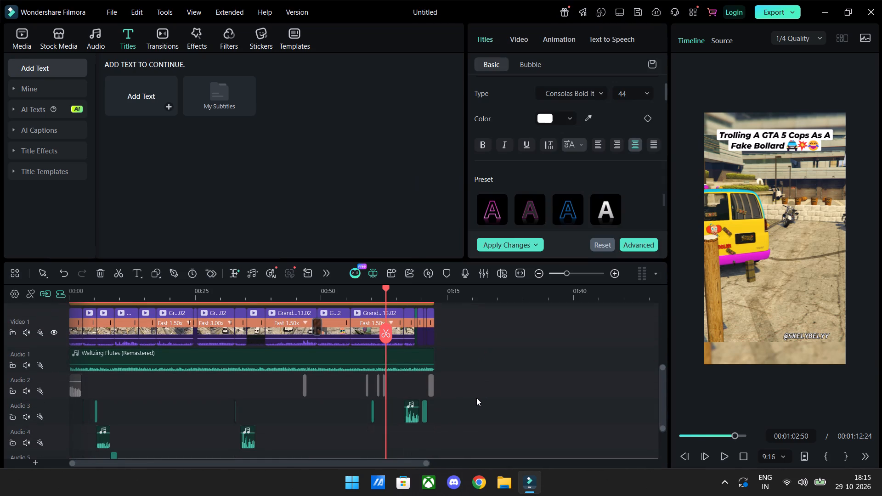
{"action": "left_click_drag", "start_coordinate": [488, 409], "coordinate": [72, 412]}
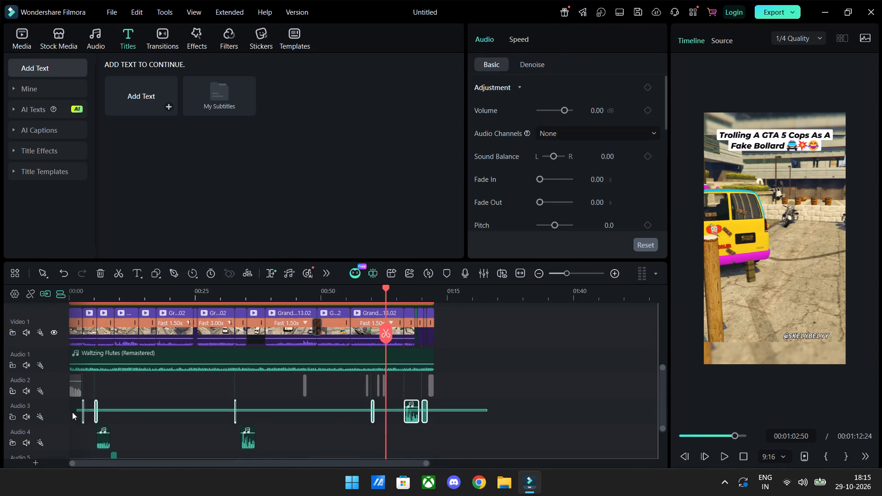
{"action": "left_click_drag", "start_coordinate": [72, 412], "coordinate": [38, 415]}
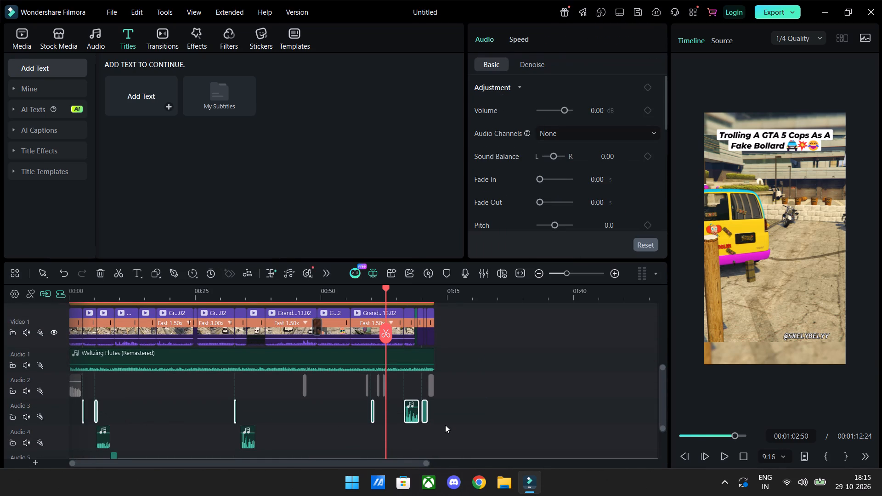
{"action": "right_click", "coordinate": [424, 416]}
{"action": "scroll", "coordinate": [437, 406], "scroll_direction": "down", "scroll_amount": 5}
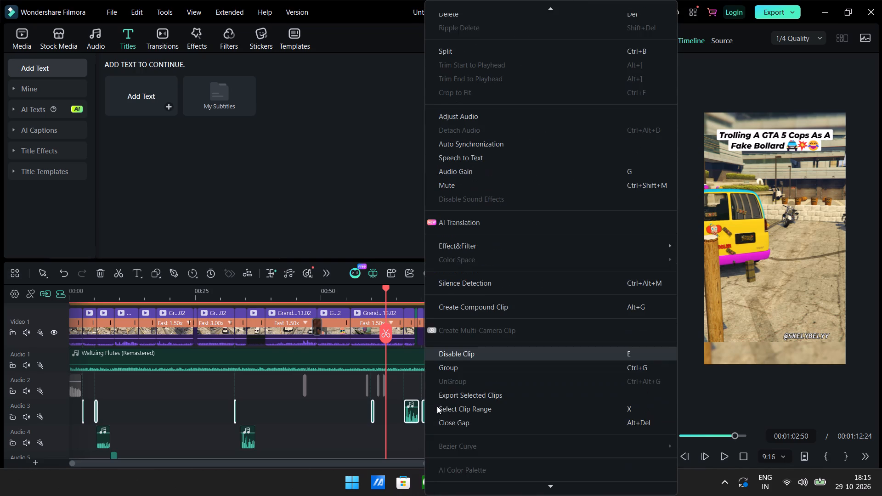
{"action": "scroll", "coordinate": [437, 406], "scroll_direction": "down", "scroll_amount": 15}
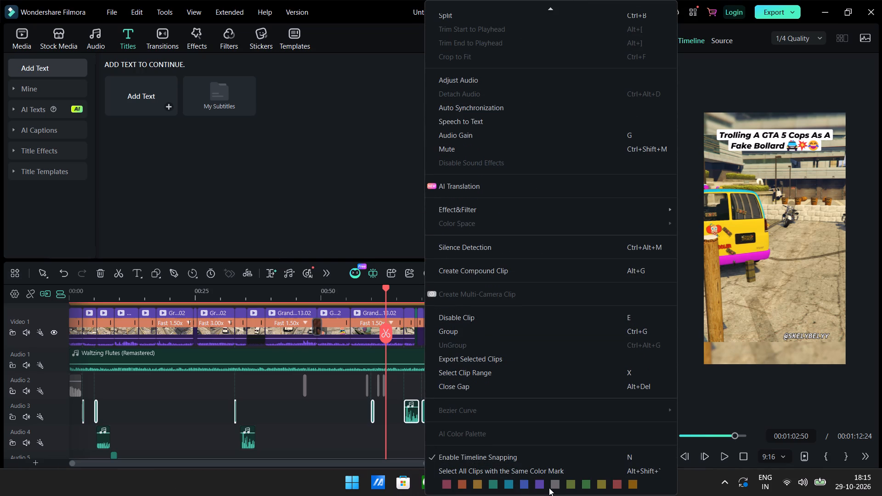
{"action": "left_click", "coordinate": [583, 485]}
Select both clips on the Audio 4 track and set their colour mark to olive yellow.
{"action": "scroll", "coordinate": [539, 447], "scroll_direction": "up", "scroll_amount": 4}
{"action": "scroll", "coordinate": [538, 447], "scroll_direction": "down", "scroll_amount": 6}
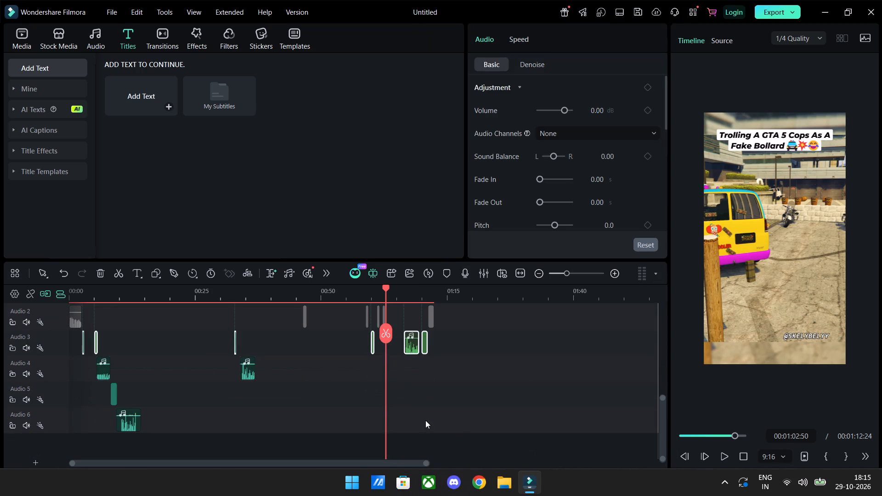
{"action": "left_click_drag", "start_coordinate": [288, 406], "coordinate": [175, 427]}
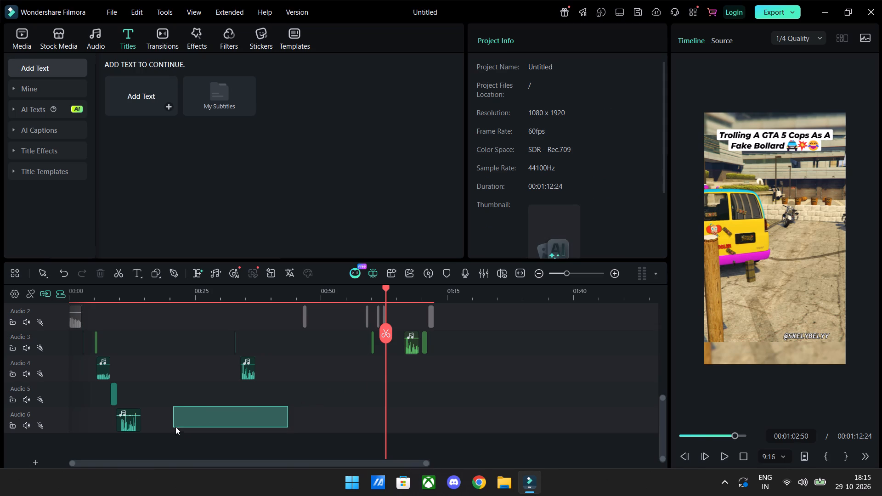
{"action": "left_click_drag", "start_coordinate": [175, 427], "coordinate": [185, 425]}
{"action": "left_click_drag", "start_coordinate": [293, 378], "coordinate": [80, 372]}
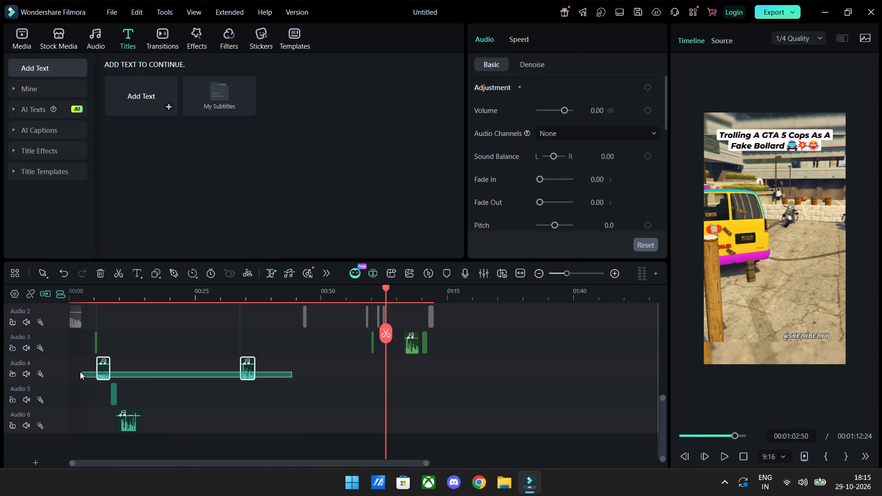
{"action": "left_click_drag", "start_coordinate": [80, 372], "coordinate": [79, 372]}
{"action": "right_click", "coordinate": [247, 376]}
{"action": "scroll", "coordinate": [276, 385], "scroll_direction": "down", "scroll_amount": 17}
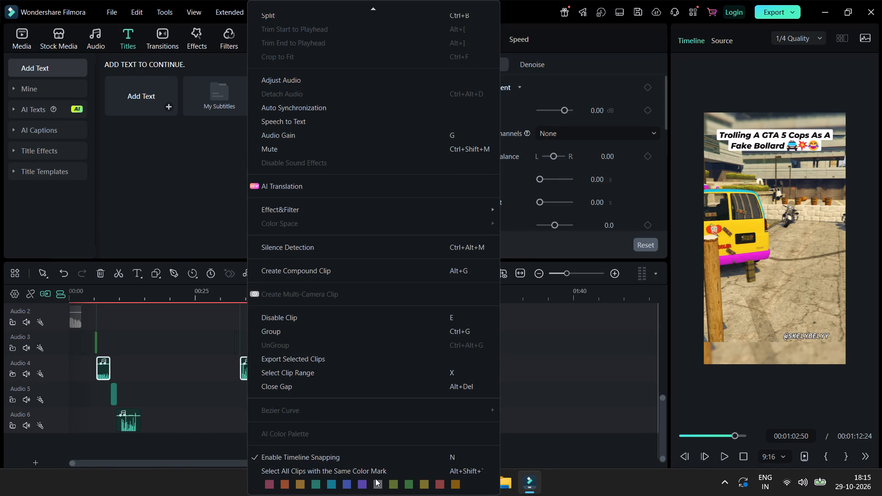
{"action": "left_click", "coordinate": [422, 486]}
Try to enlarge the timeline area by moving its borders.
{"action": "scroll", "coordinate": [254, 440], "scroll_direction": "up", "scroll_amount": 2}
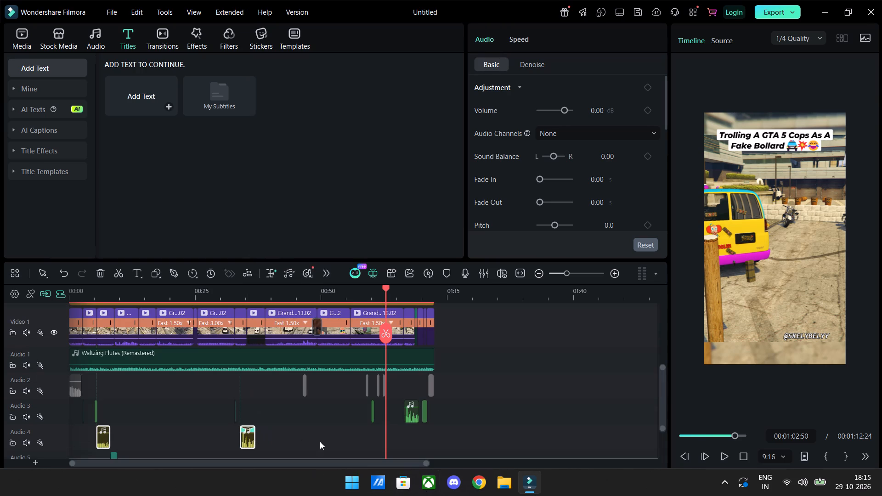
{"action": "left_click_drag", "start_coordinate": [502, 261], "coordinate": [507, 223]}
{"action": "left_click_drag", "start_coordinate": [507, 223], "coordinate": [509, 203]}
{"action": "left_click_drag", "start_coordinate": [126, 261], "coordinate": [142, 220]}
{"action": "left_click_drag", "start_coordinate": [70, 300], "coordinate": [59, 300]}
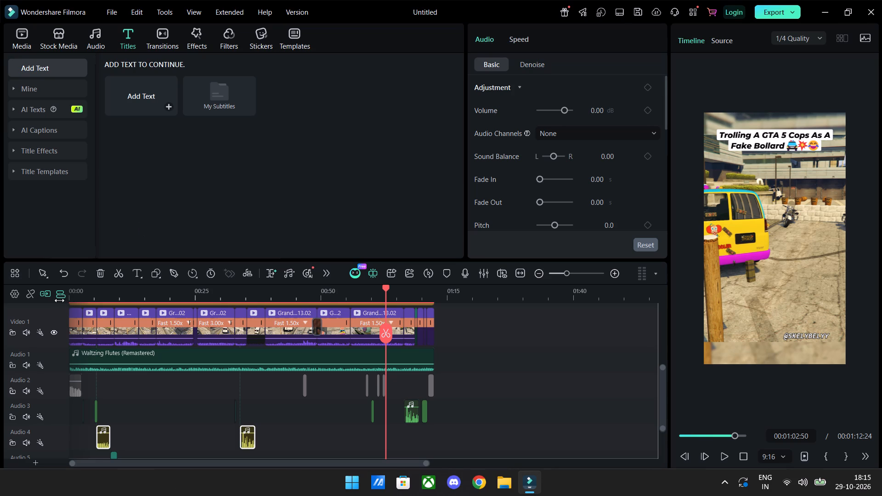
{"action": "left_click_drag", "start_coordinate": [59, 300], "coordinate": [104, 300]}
Reduce the timeline's track heights so that more video and audio tracks fit in the timeline area.
{"action": "scroll", "coordinate": [518, 455], "scroll_direction": "up", "scroll_amount": 5}
{"action": "scroll", "coordinate": [519, 452], "scroll_direction": "down", "scroll_amount": 1}
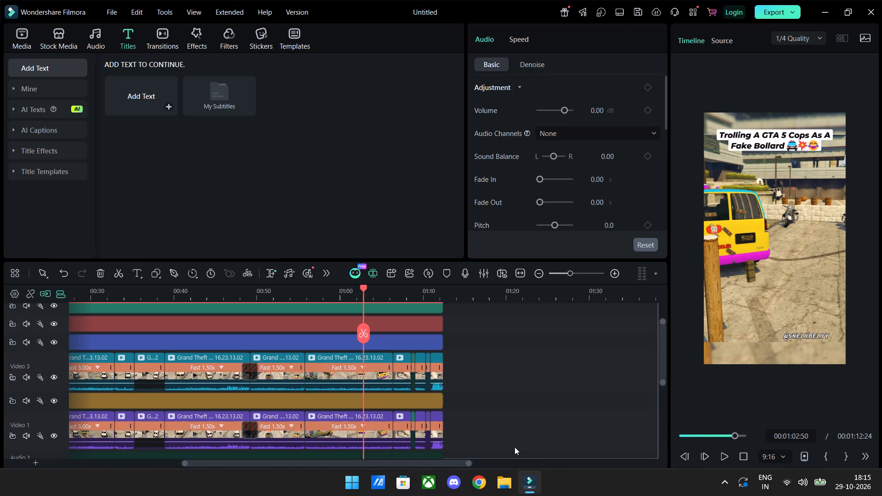
{"action": "left_click_drag", "start_coordinate": [440, 465], "coordinate": [428, 467]}
{"action": "left_click_drag", "start_coordinate": [664, 383], "coordinate": [664, 381]}
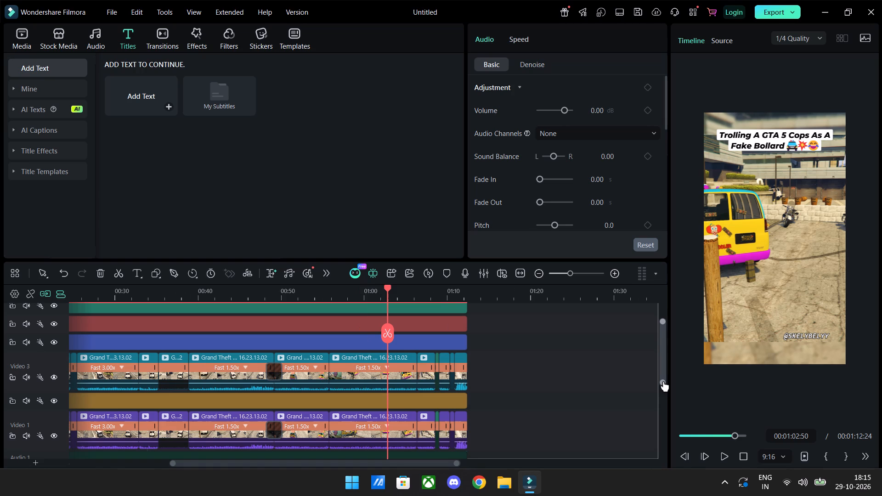
{"action": "left_click_drag", "start_coordinate": [664, 381], "coordinate": [671, 463]}
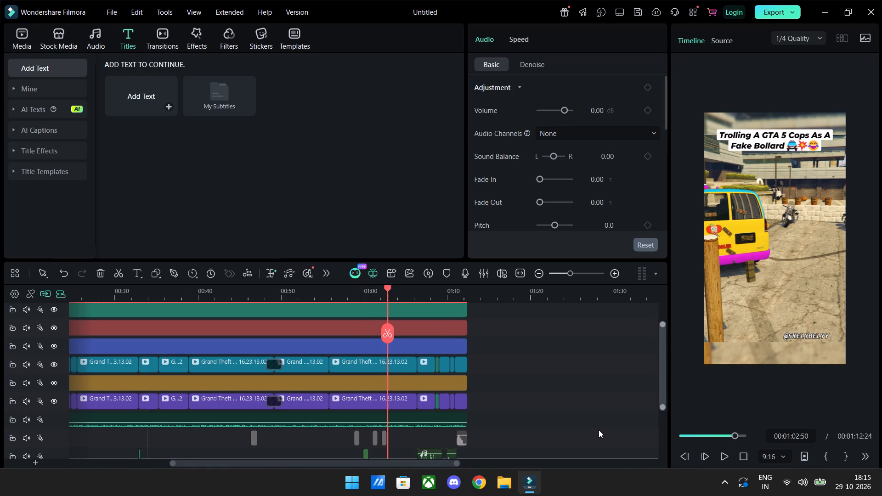
{"action": "scroll", "coordinate": [599, 429], "scroll_direction": "down", "scroll_amount": 1}
{"action": "scroll", "coordinate": [599, 430], "scroll_direction": "up", "scroll_amount": 1}
{"action": "scroll", "coordinate": [599, 430], "scroll_direction": "down", "scroll_amount": 1}
{"action": "scroll", "coordinate": [599, 430], "scroll_direction": "up", "scroll_amount": 1}
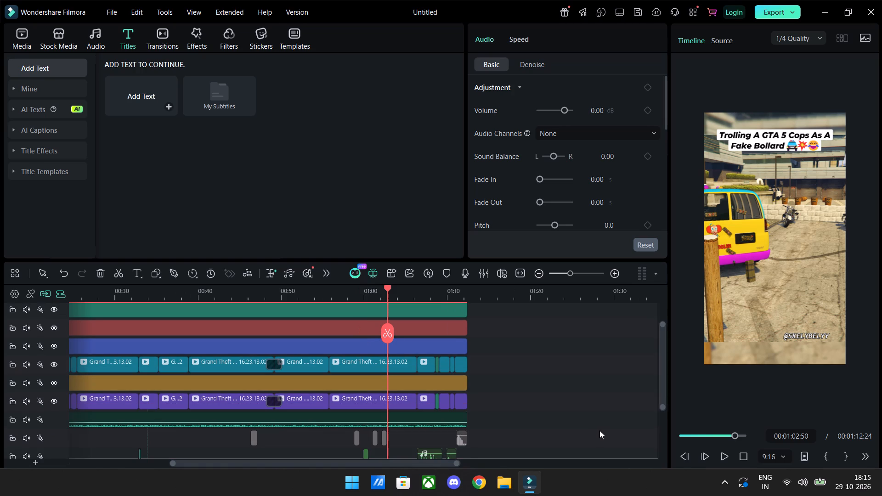